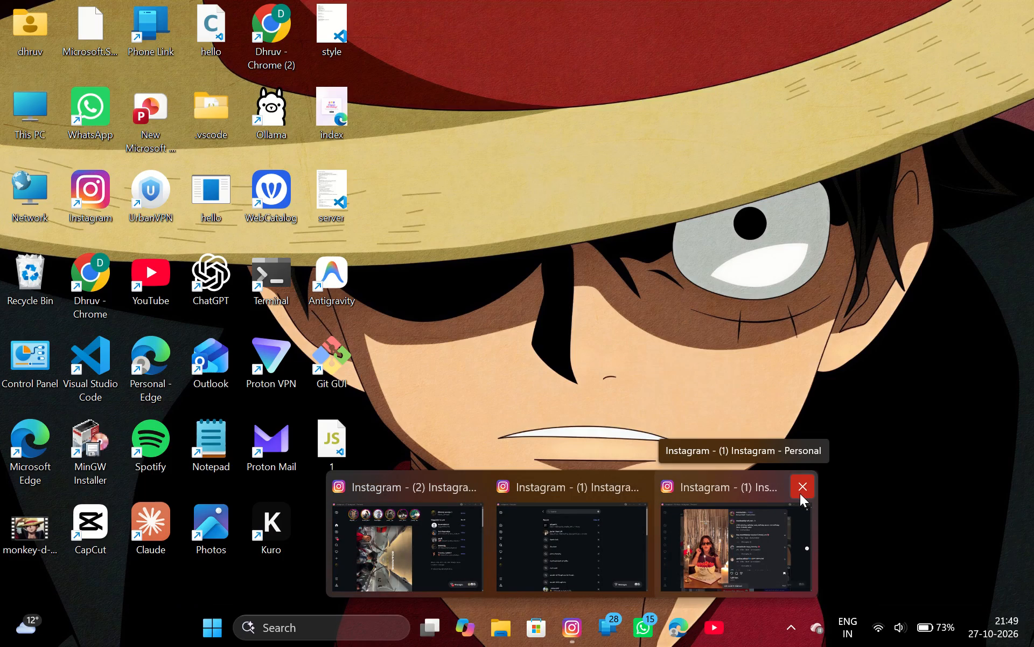
Close two of the open Instagram windows, starting with the one showing the birthday cake post.
{"action": "left_click", "coordinate": [800, 493]}
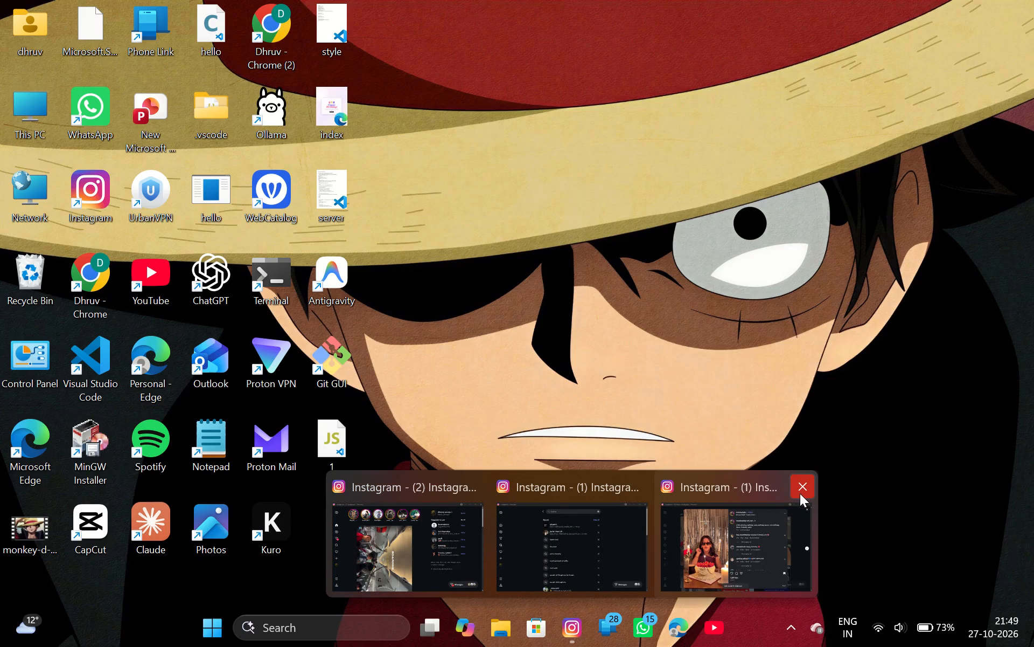
{"action": "left_click", "coordinate": [709, 485]}
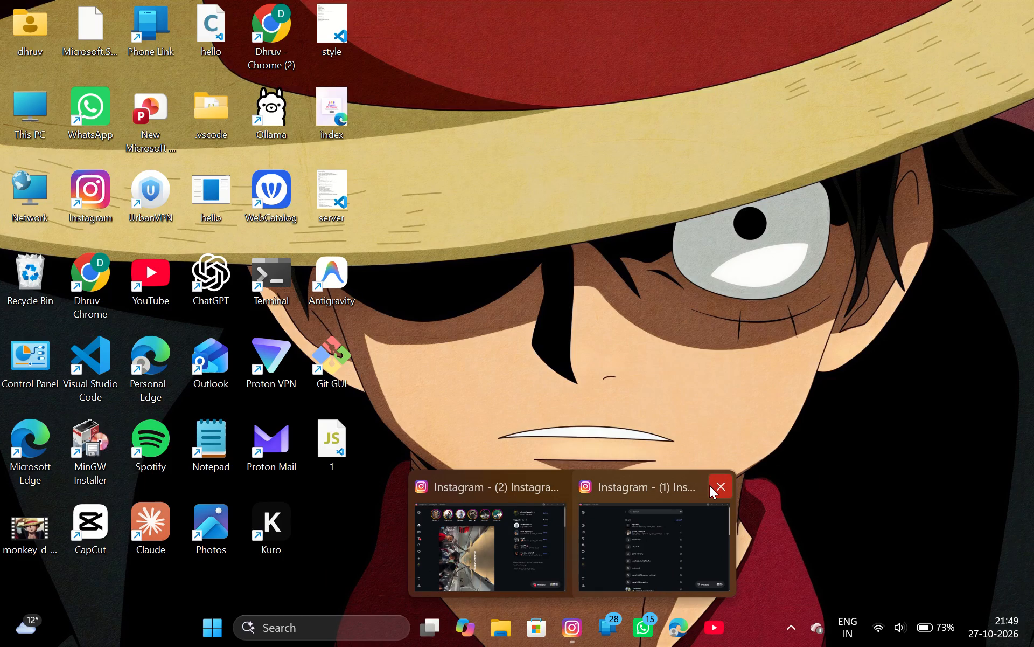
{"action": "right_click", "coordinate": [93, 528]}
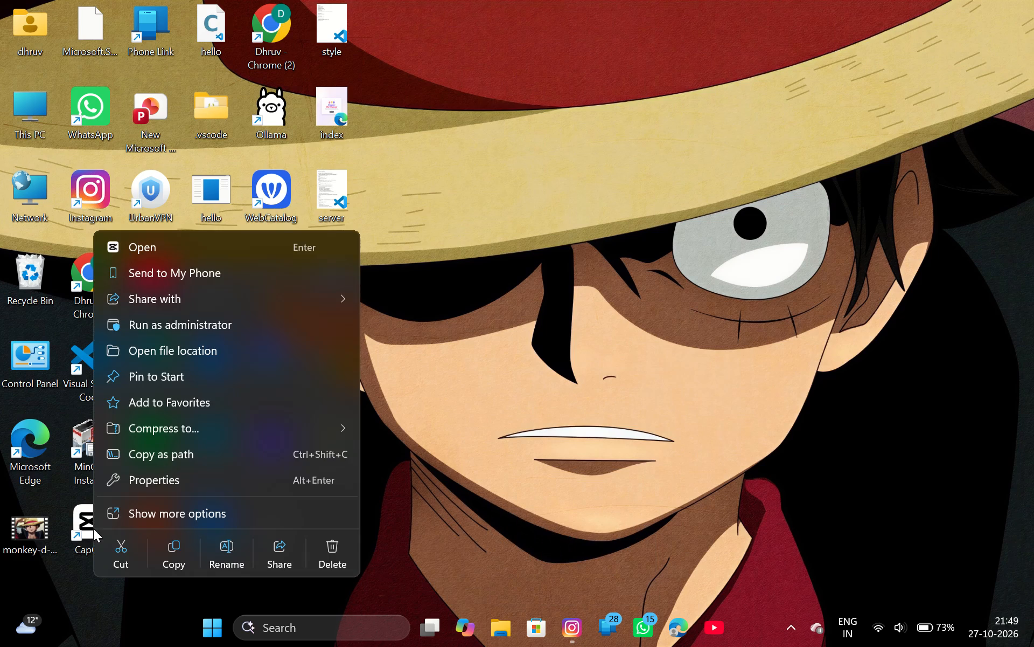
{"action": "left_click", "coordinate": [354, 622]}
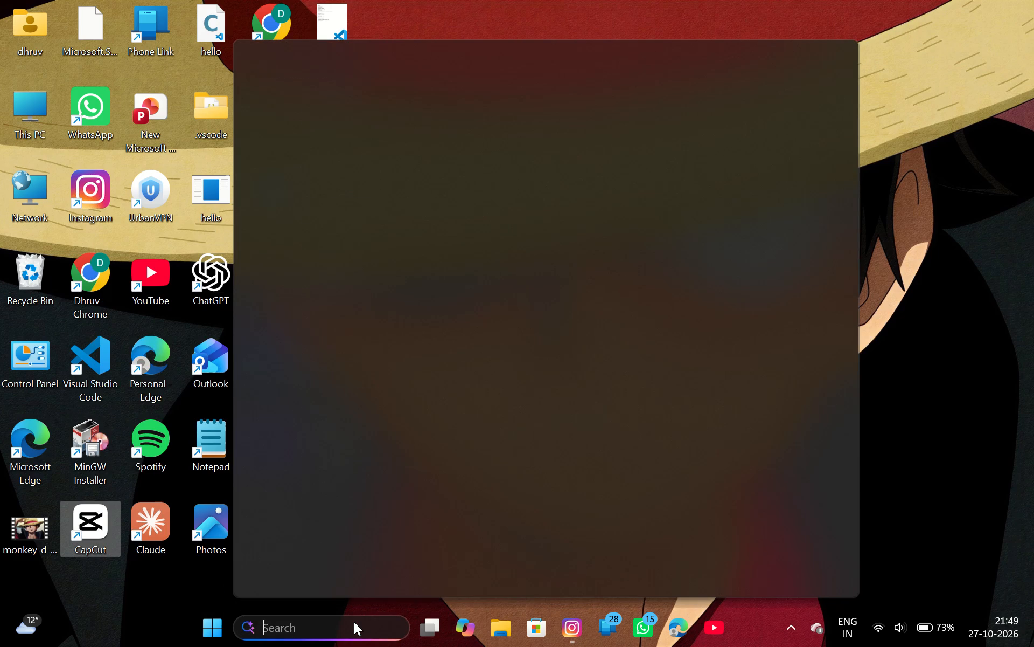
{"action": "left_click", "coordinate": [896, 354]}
Open the YouTube app from the desktop.
{"action": "double_click", "coordinate": [167, 273]}
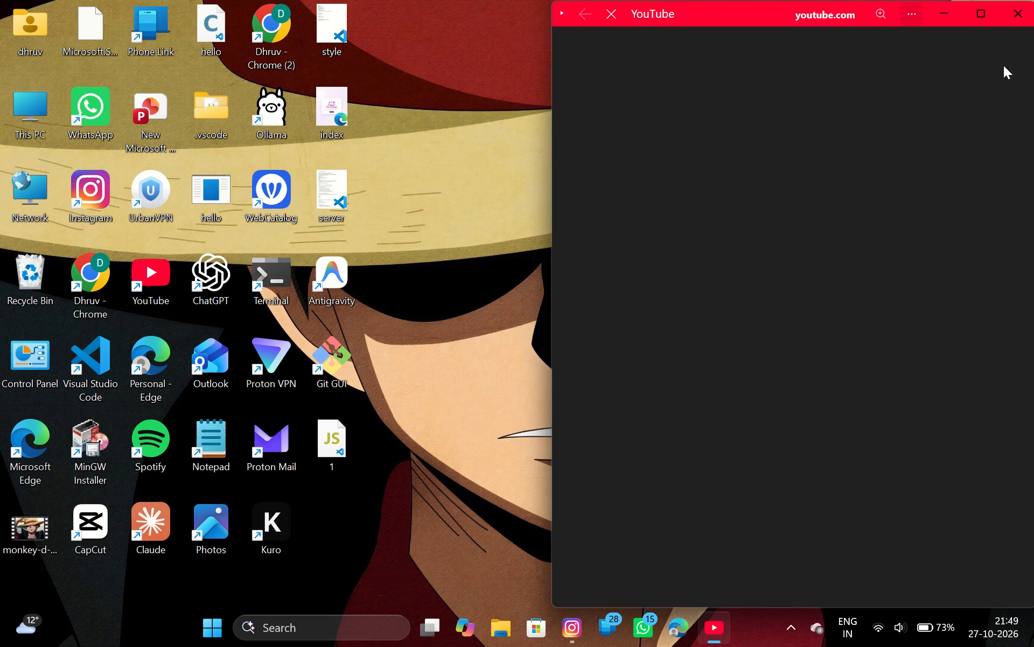
Maximize the YouTube window.
{"action": "left_click", "coordinate": [984, 1]}
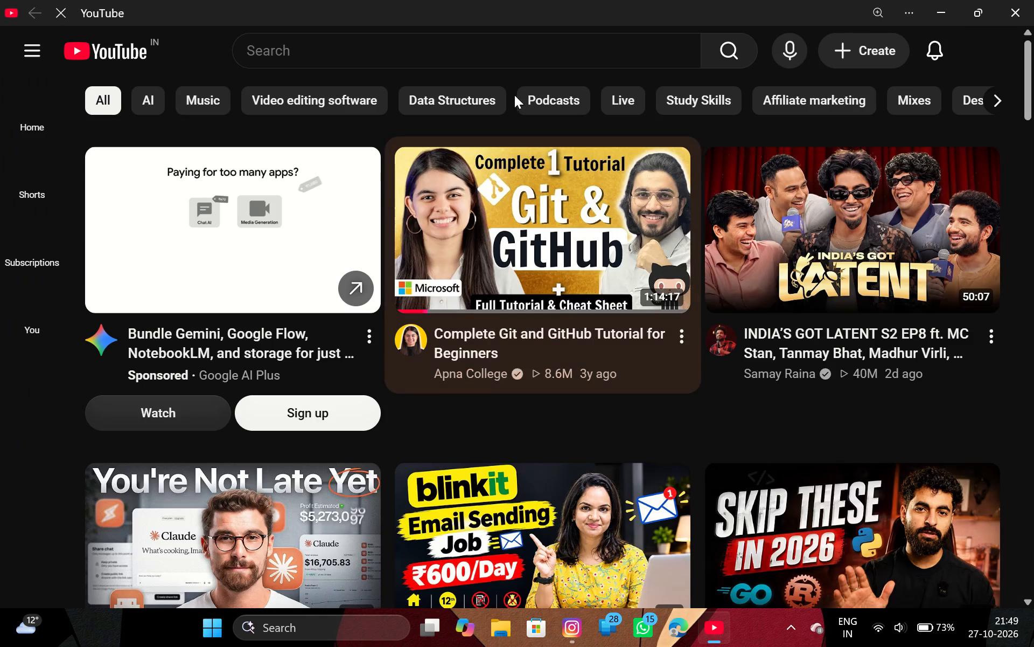
Search YouTube for "how to do animation in capcut in pc by using keyframes".
{"action": "left_click", "coordinate": [530, 58]}
{"action": "type", "text": "how to"}
{"action": "key", "text": "space"}
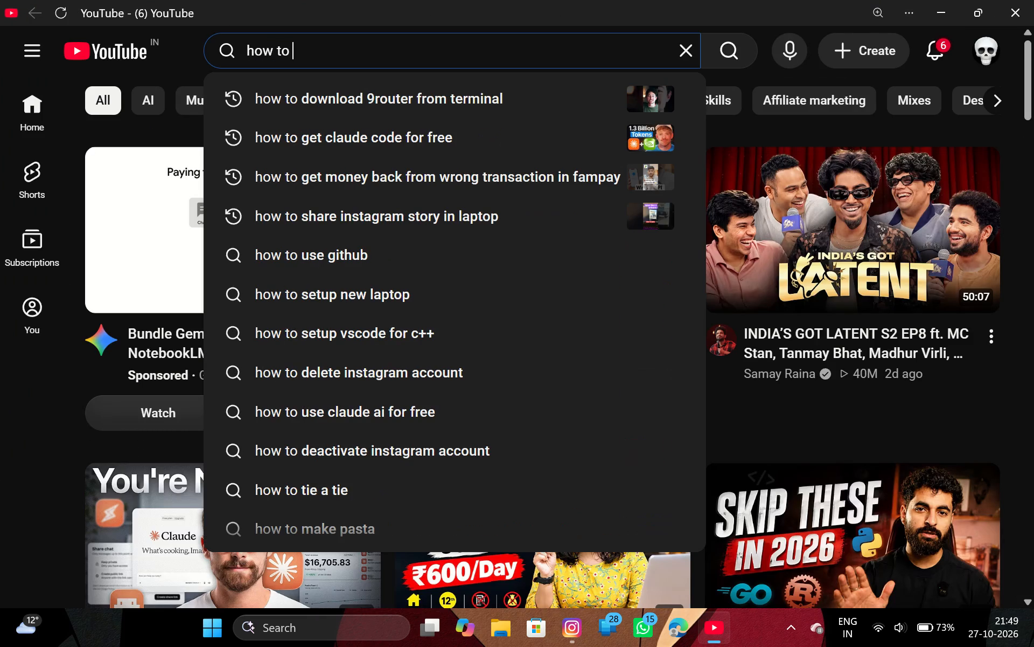
{"action": "type", "text": "do"}
{"action": "key", "text": "space"}
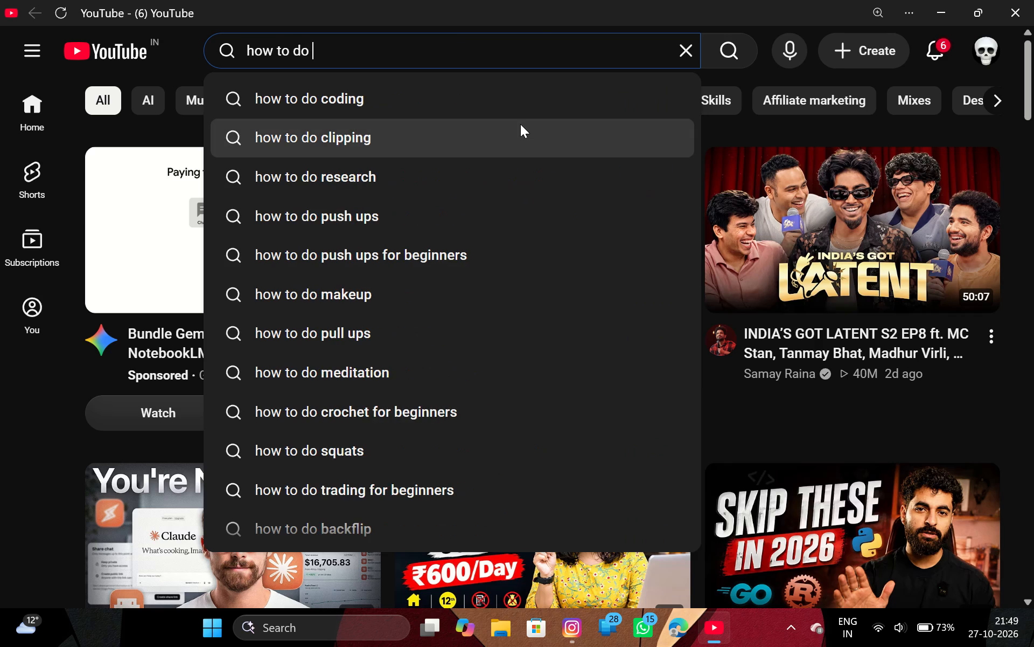
{"action": "left_click", "coordinate": [516, 45]}
{"action": "type", "text": "animation"}
{"action": "key", "text": "space"}
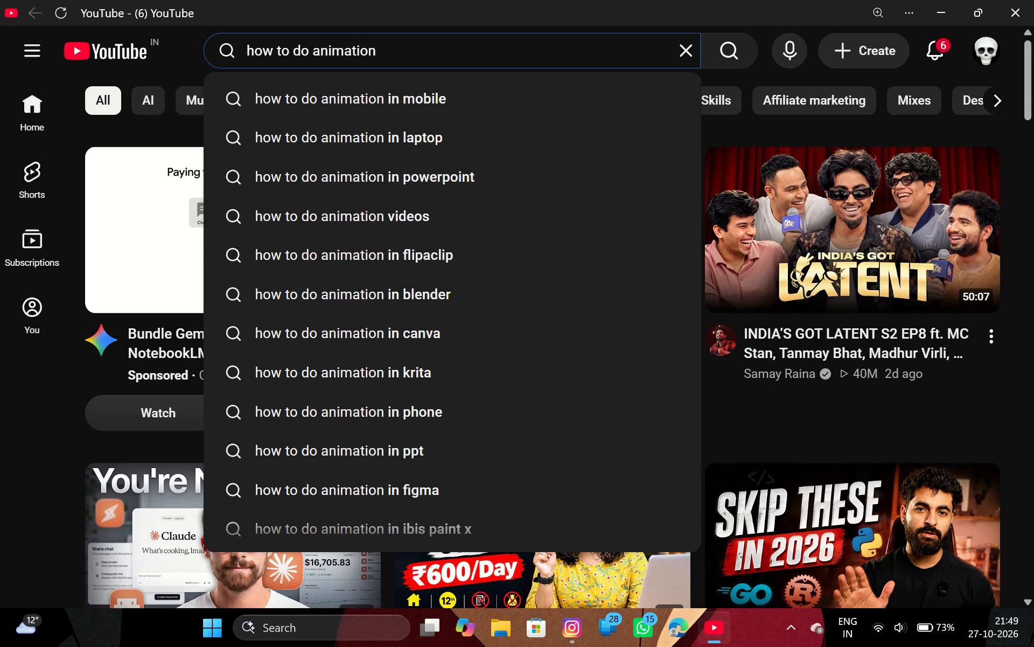
{"action": "type", "text": "in cap"}
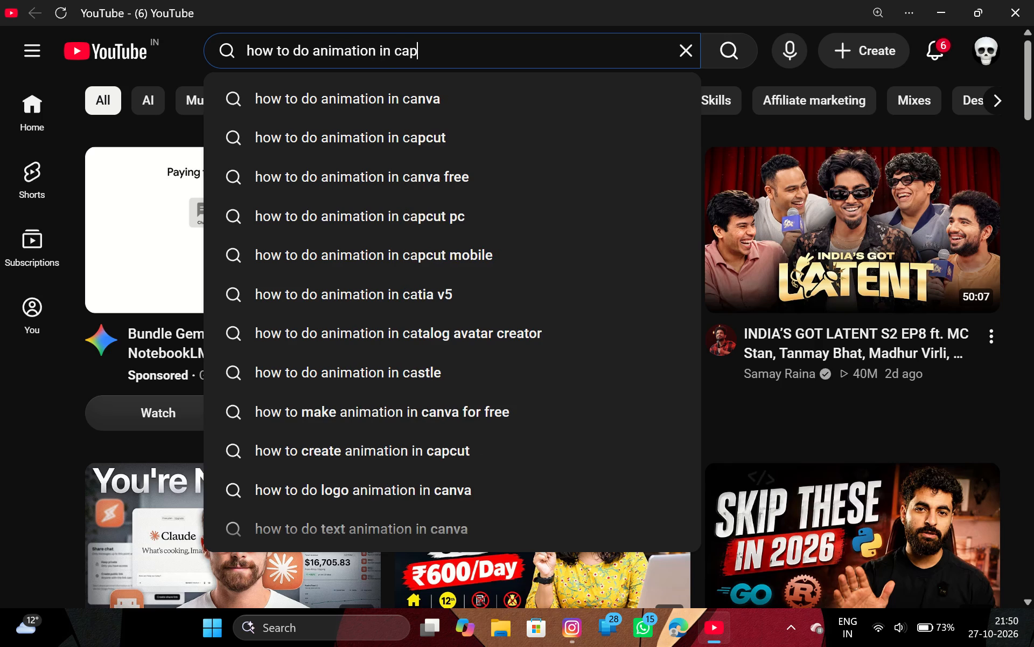
{"action": "type", "text": "cur"}
{"action": "key", "text": "BackSpace"}
{"action": "type", "text": "t in"}
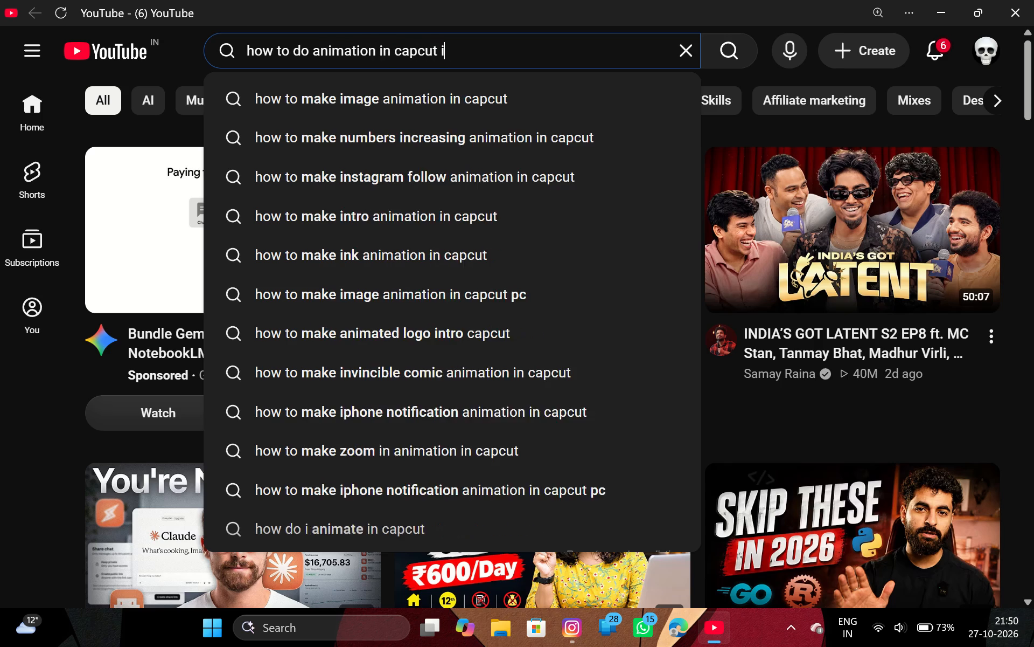
{"action": "key", "text": "space"}
{"action": "type", "text": "pc"}
{"action": "key", "text": "space"}
{"action": "type", "text": "by"}
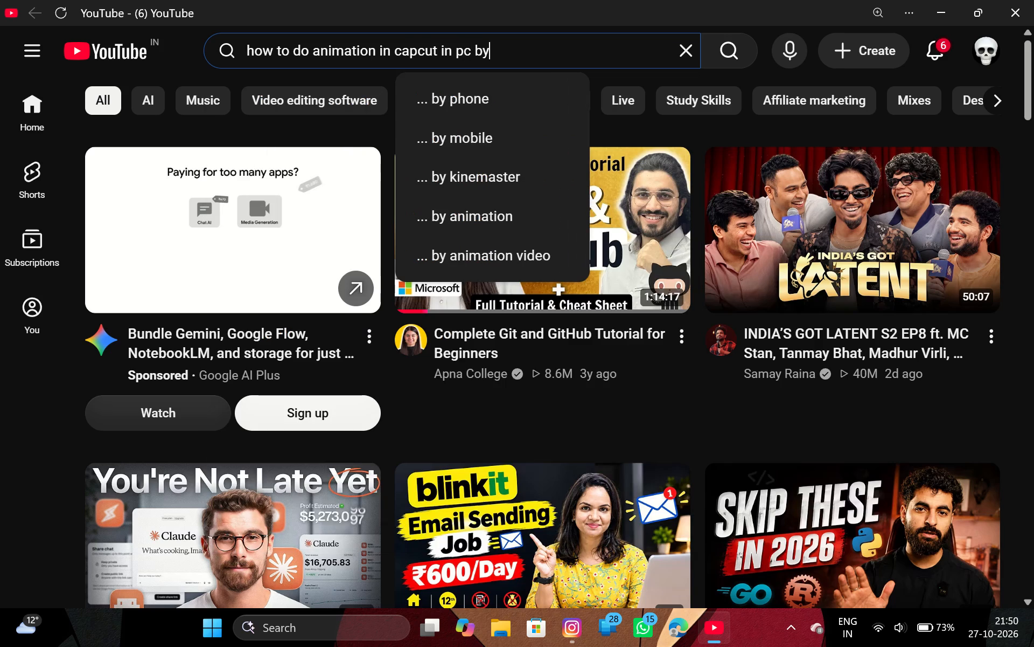
{"action": "key", "text": "space"}
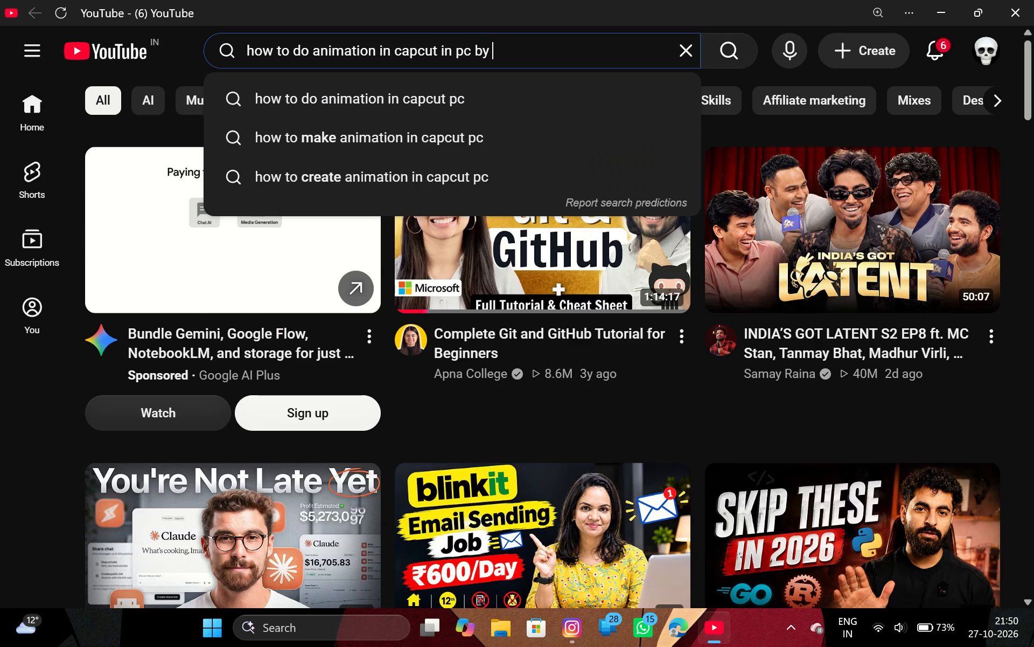
{"action": "key", "text": "u"}
{"action": "type", "text": "si"}
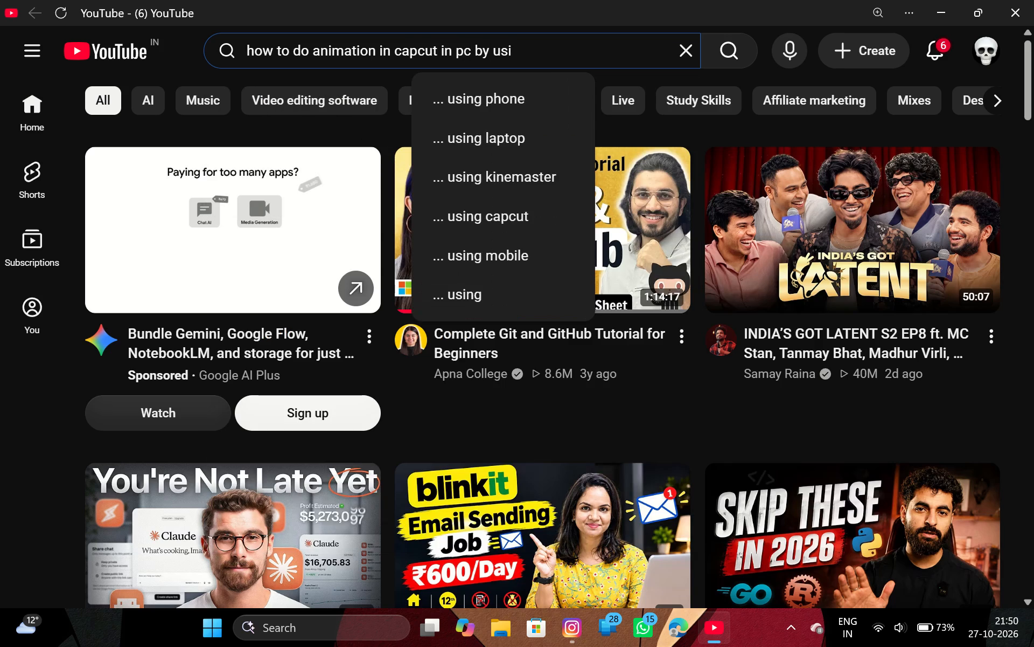
{"action": "key", "text": "n"}
{"action": "type", "text": "g"}
{"action": "key", "text": "space"}
{"action": "type", "text": "key"}
{"action": "key", "text": "space"}
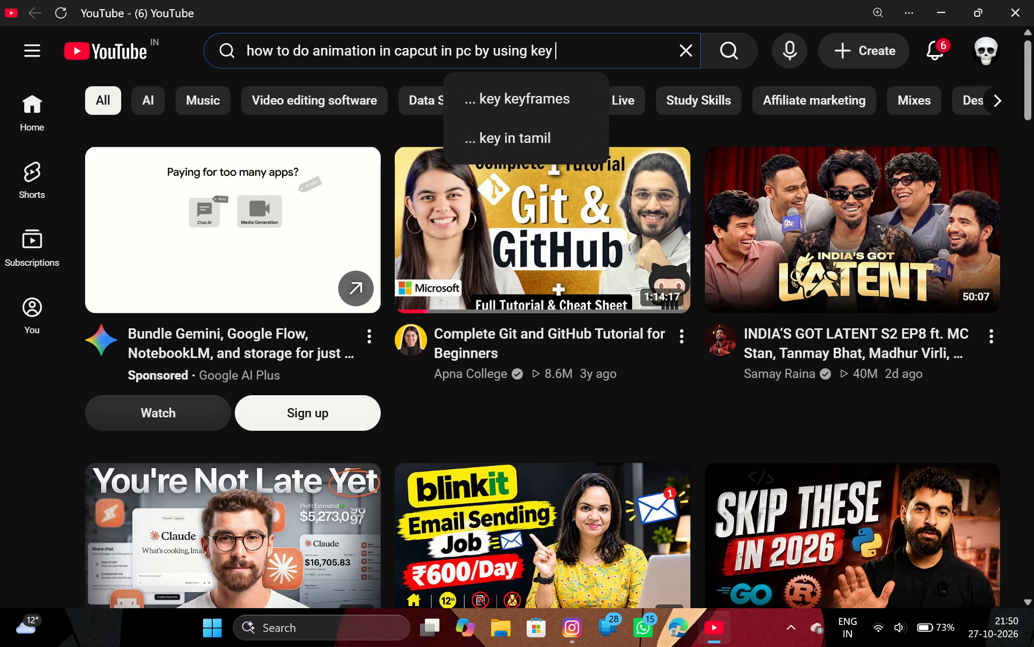
{"action": "key", "text": "BackSpace"}
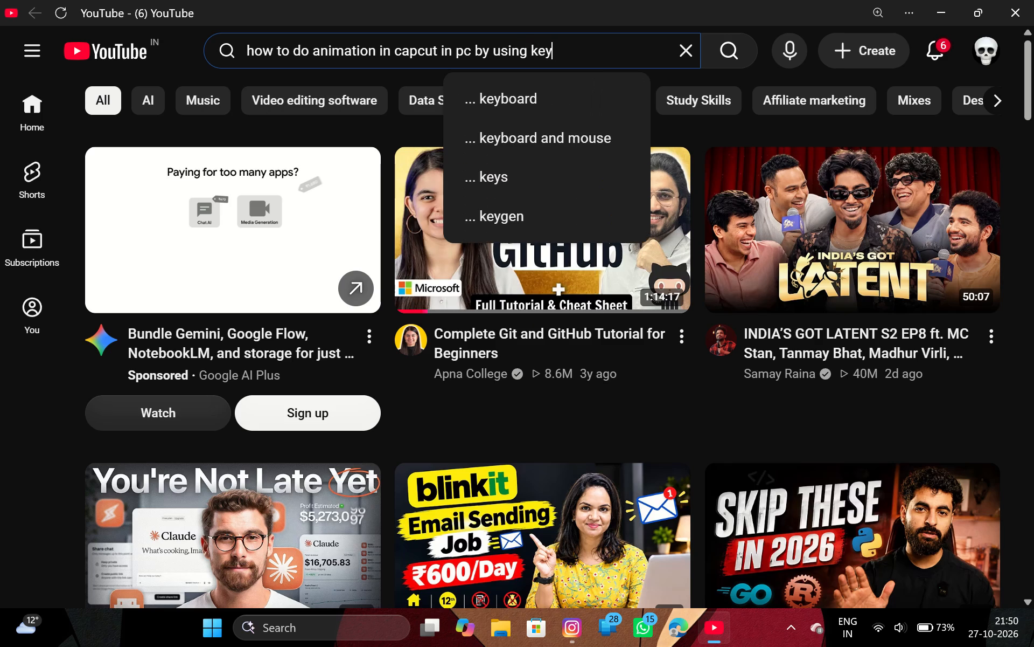
{"action": "type", "text": "fra"}
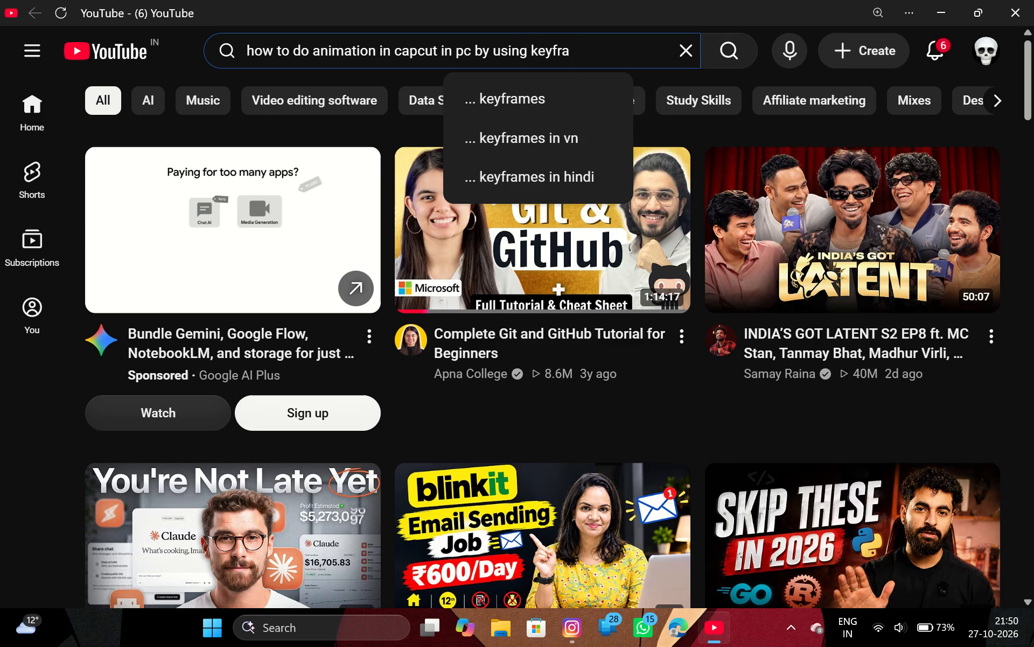
{"action": "key", "text": "m"}
{"action": "type", "text": "es"}
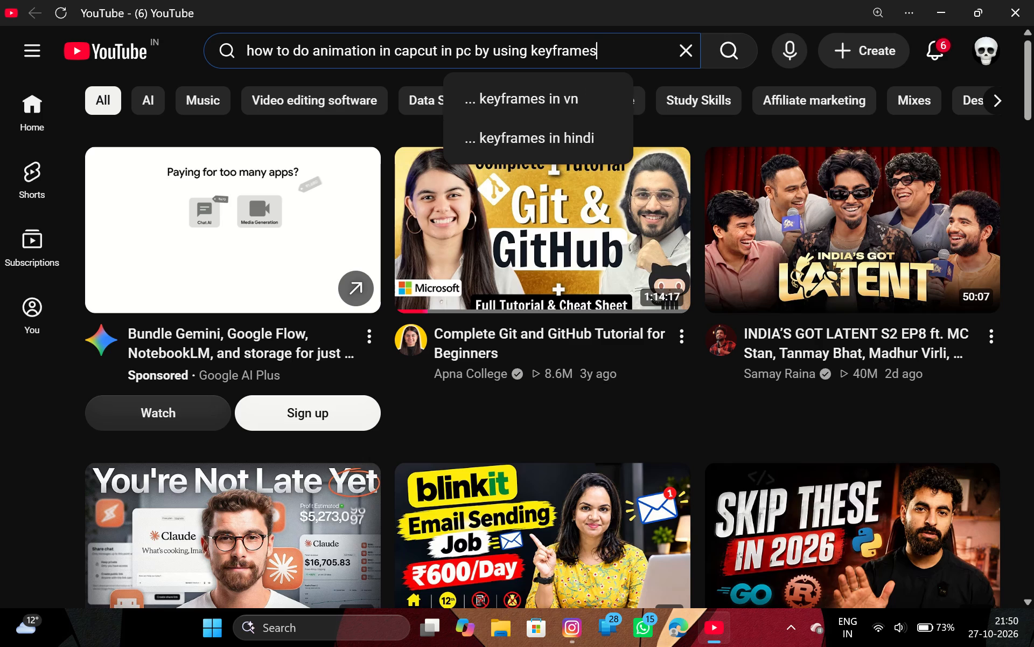
{"action": "key", "text": "Return"}
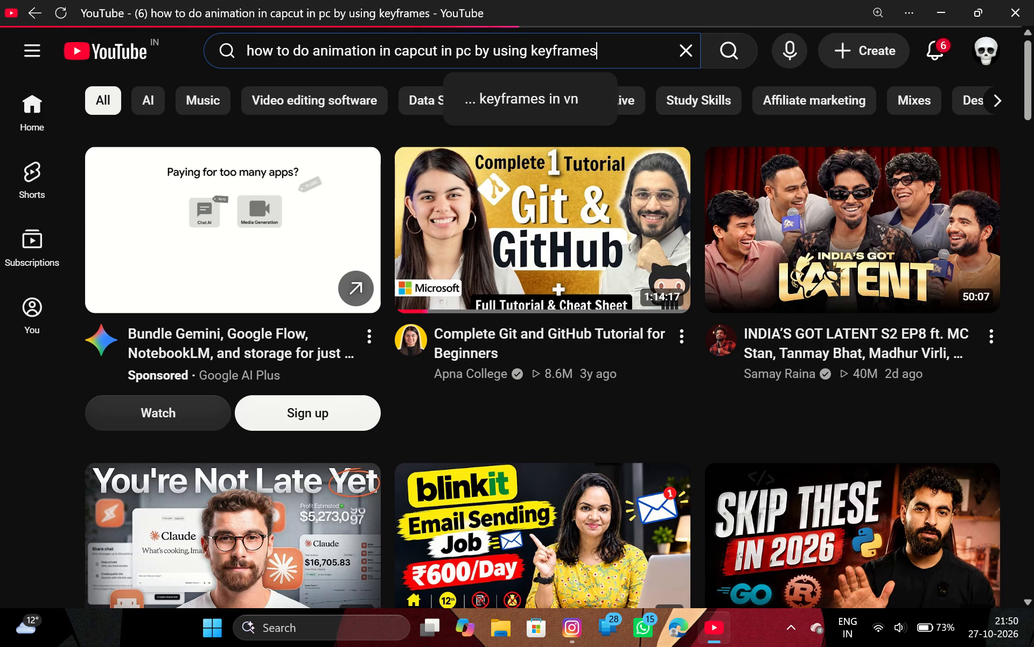
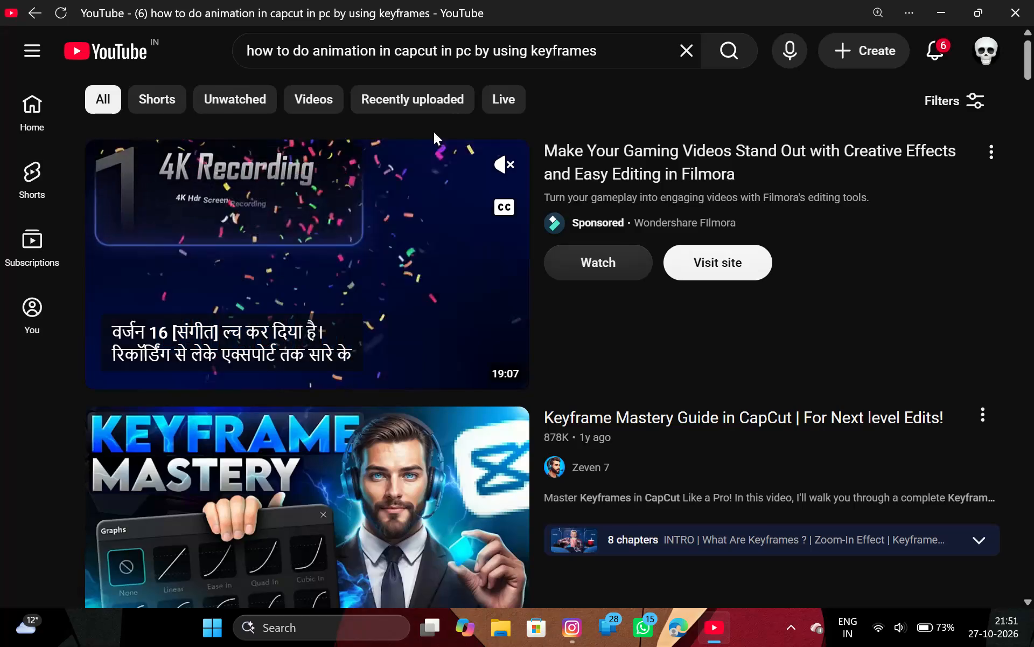
Look through the search results and their previews for a suitable tutorial on keyframe animation in CapCut PC.
{"action": "scroll", "coordinate": [425, 192], "scroll_direction": "down", "scroll_amount": 1}
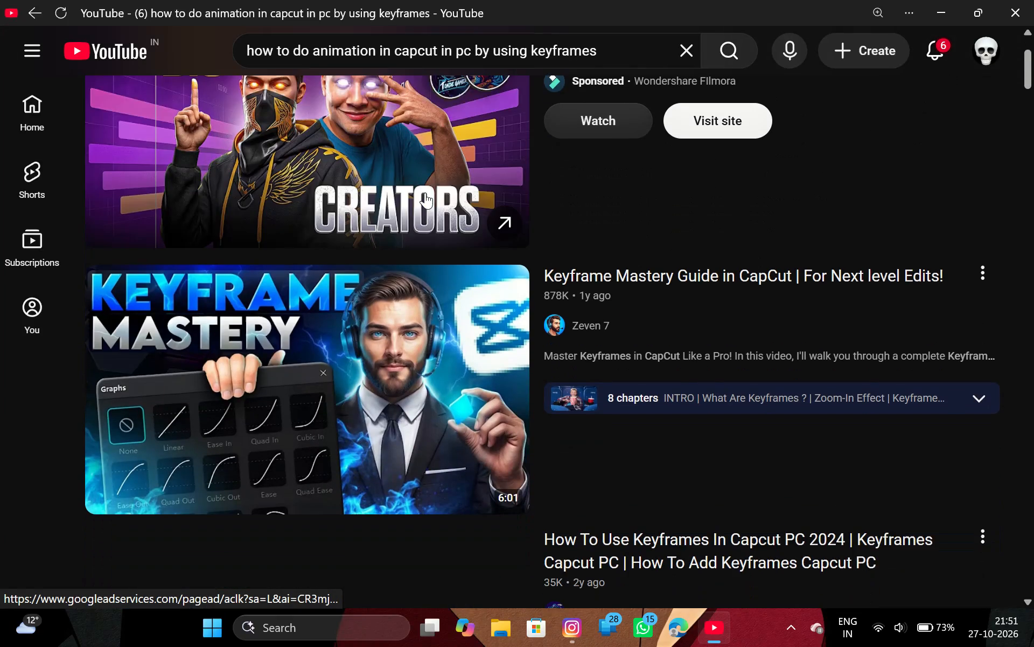
{"action": "scroll", "coordinate": [425, 192], "scroll_direction": "down", "scroll_amount": 3}
{"action": "scroll", "coordinate": [425, 192], "scroll_direction": "up", "scroll_amount": 1}
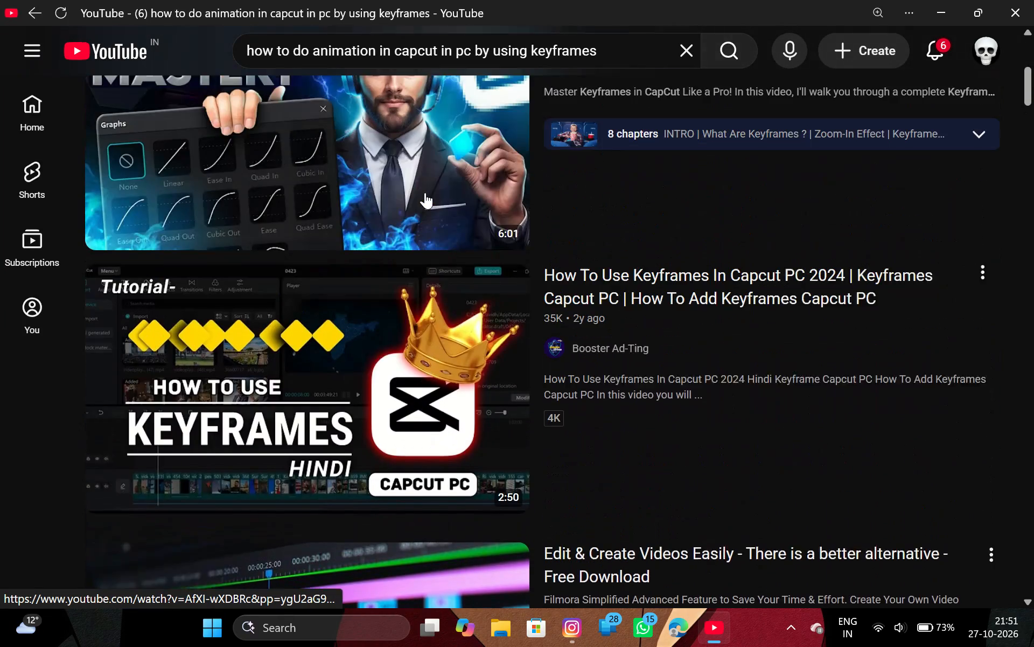
{"action": "scroll", "coordinate": [425, 192], "scroll_direction": "up", "scroll_amount": 2}
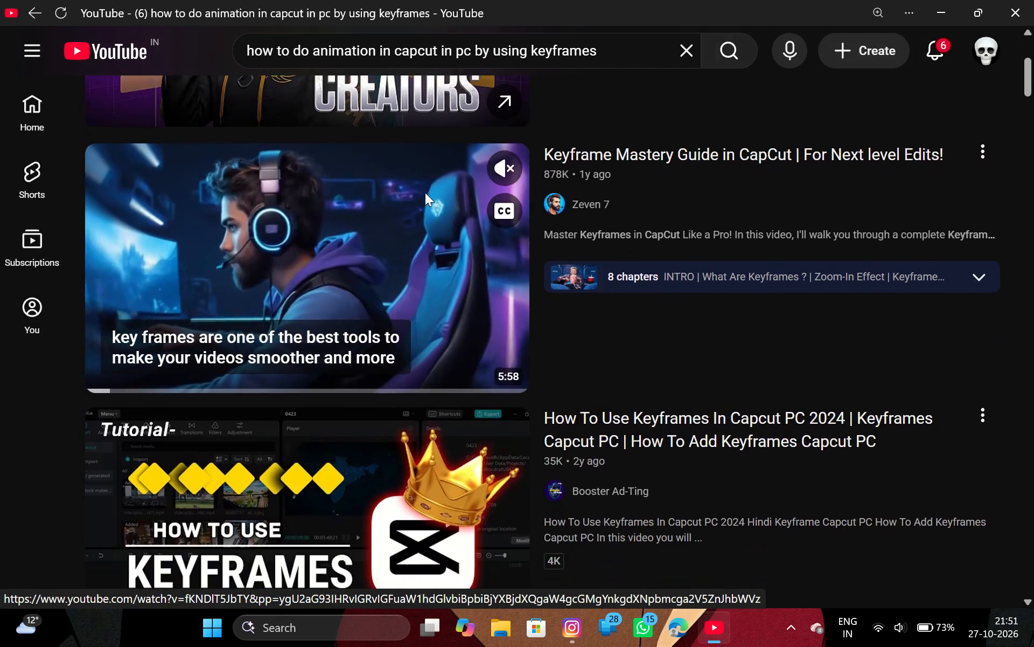
{"action": "scroll", "coordinate": [425, 192], "scroll_direction": "up", "scroll_amount": 1}
{"action": "scroll", "coordinate": [425, 192], "scroll_direction": "down", "scroll_amount": 1}
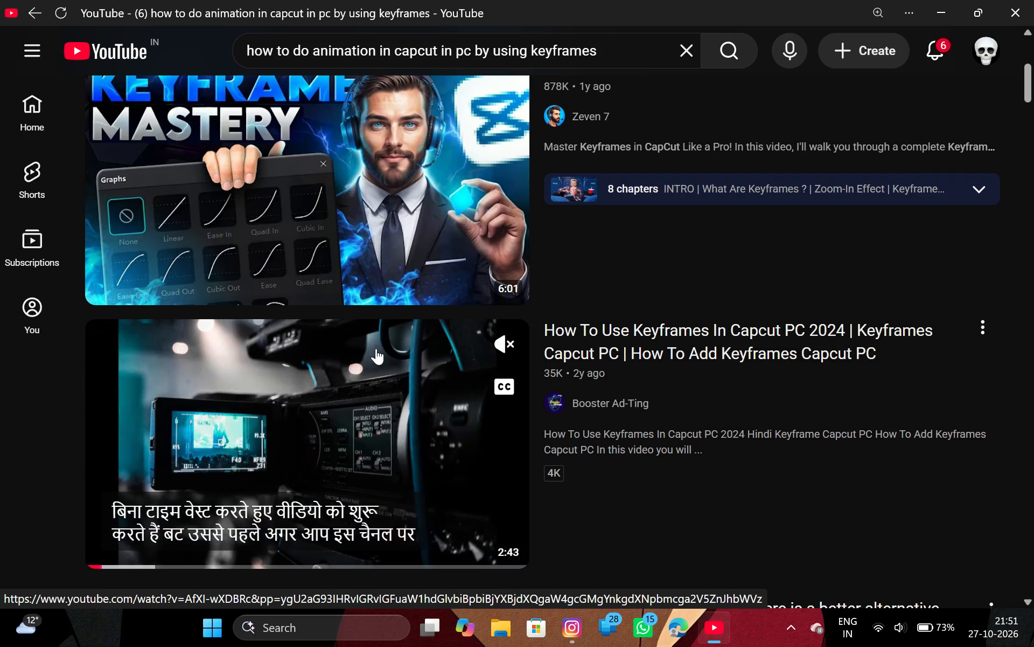
{"action": "scroll", "coordinate": [428, 202], "scroll_direction": "up", "scroll_amount": 2}
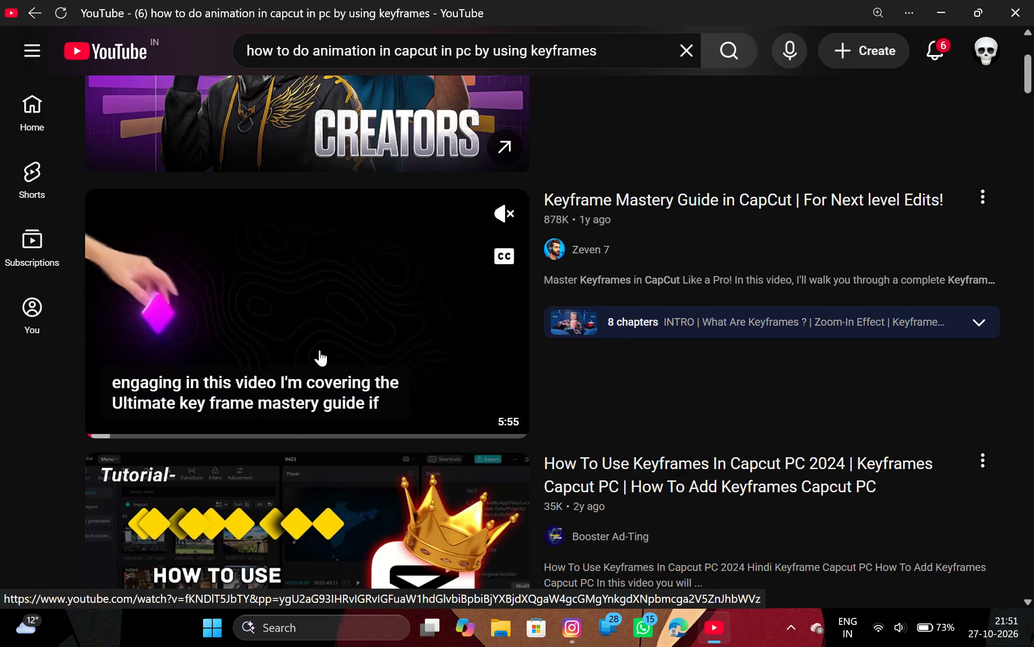
{"action": "scroll", "coordinate": [319, 350], "scroll_direction": "down", "scroll_amount": 6}
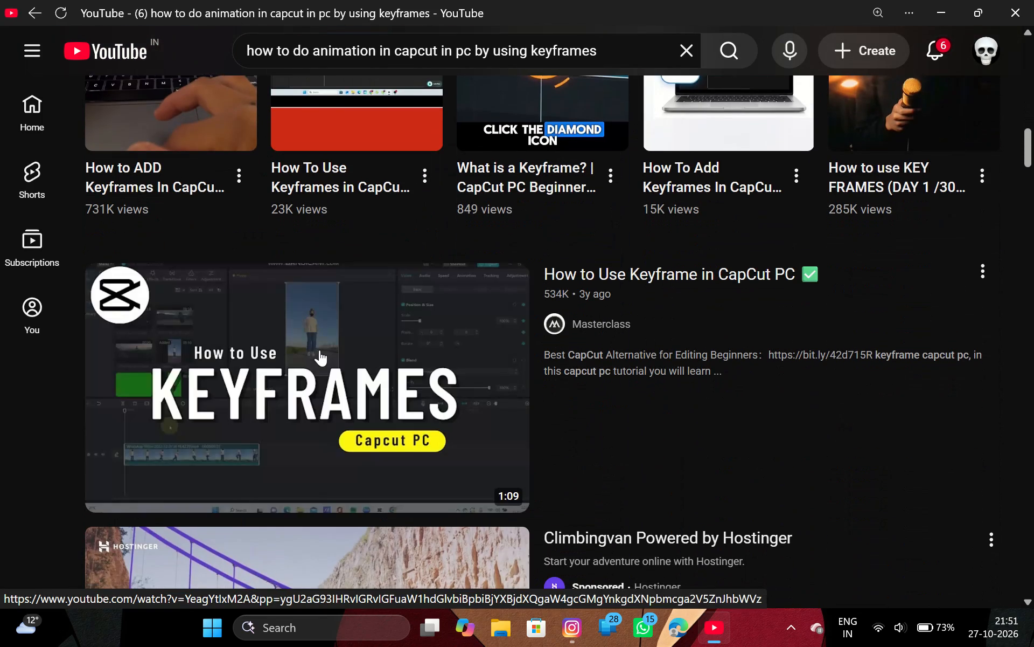
{"action": "scroll", "coordinate": [319, 350], "scroll_direction": "down", "scroll_amount": 4}
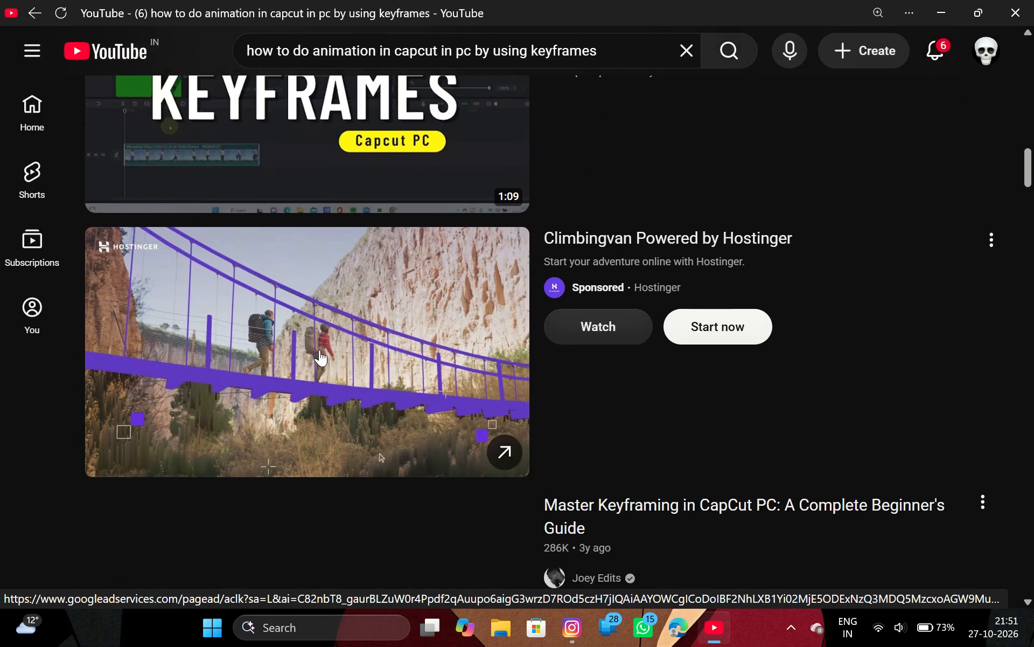
{"action": "scroll", "coordinate": [319, 350], "scroll_direction": "down", "scroll_amount": 3}
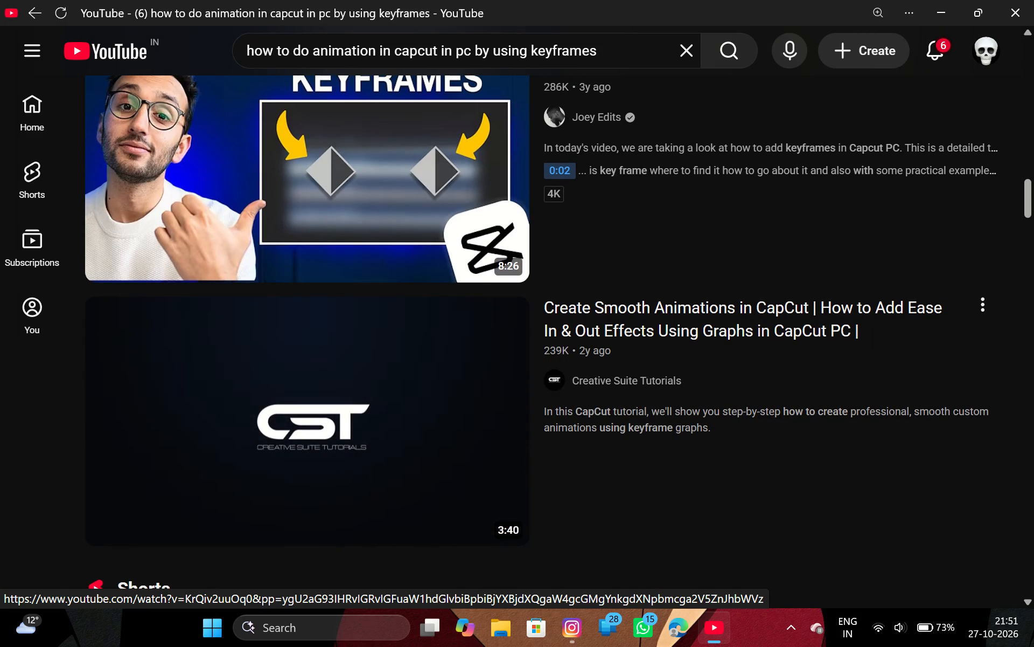
{"action": "scroll", "coordinate": [323, 424], "scroll_direction": "down", "scroll_amount": 1}
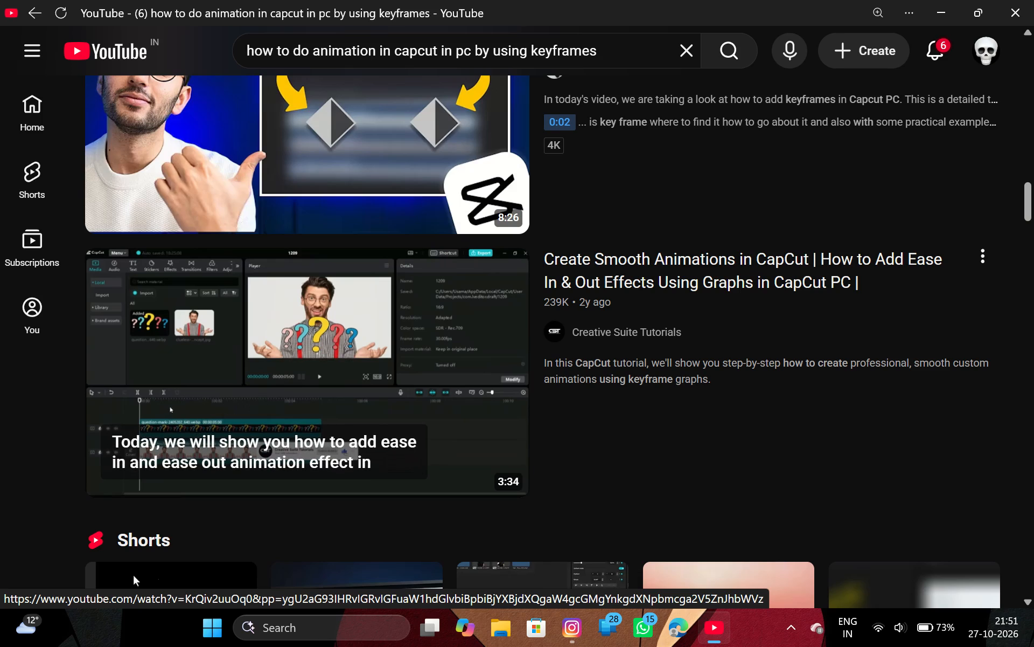
{"action": "scroll", "coordinate": [323, 424], "scroll_direction": "down", "scroll_amount": 1}
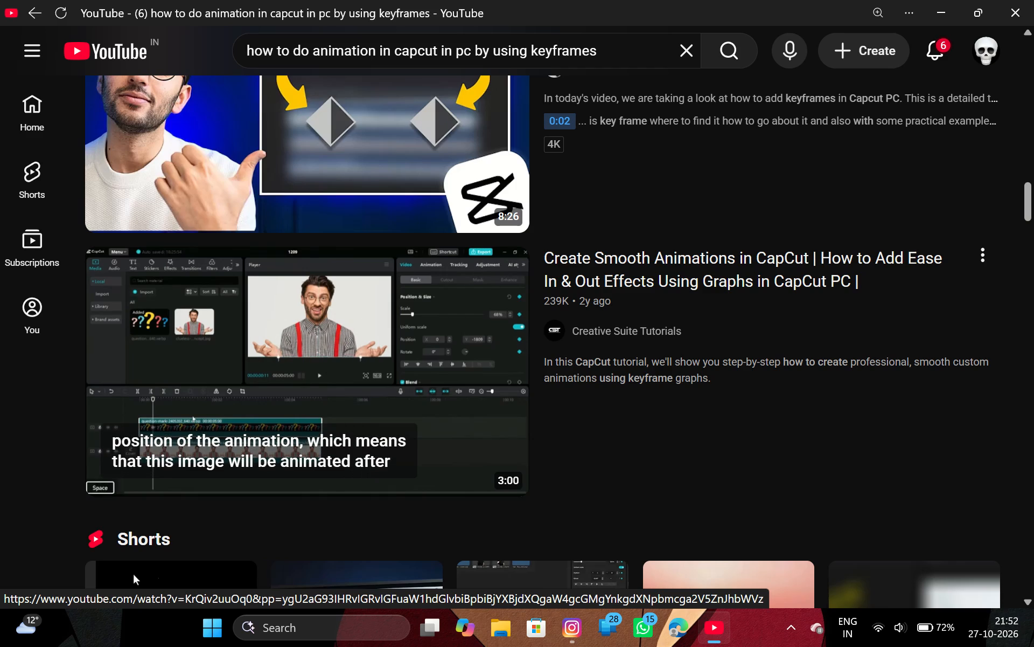
{"action": "scroll", "coordinate": [443, 342], "scroll_direction": "up", "scroll_amount": 5}
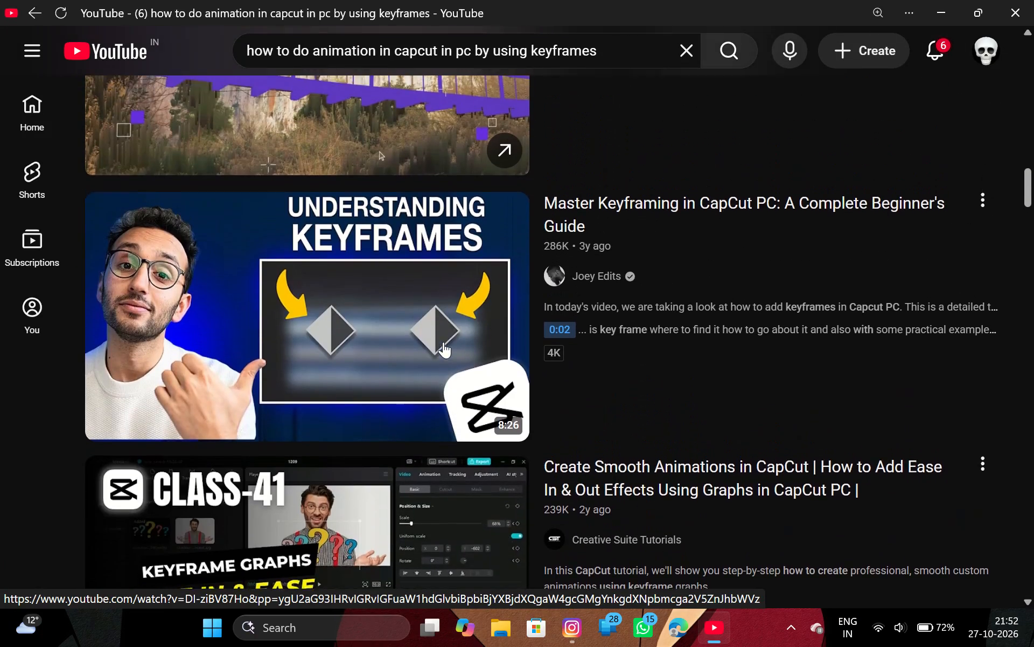
{"action": "scroll", "coordinate": [443, 342], "scroll_direction": "down", "scroll_amount": 8}
{"action": "scroll", "coordinate": [443, 342], "scroll_direction": "up", "scroll_amount": 1}
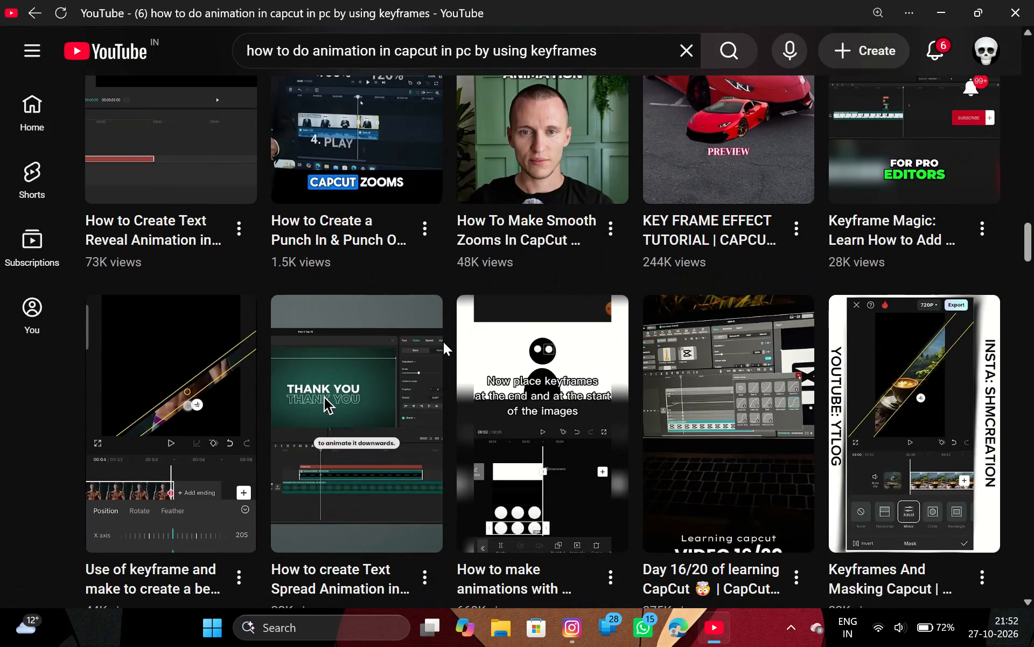
{"action": "scroll", "coordinate": [443, 342], "scroll_direction": "up", "scroll_amount": 2}
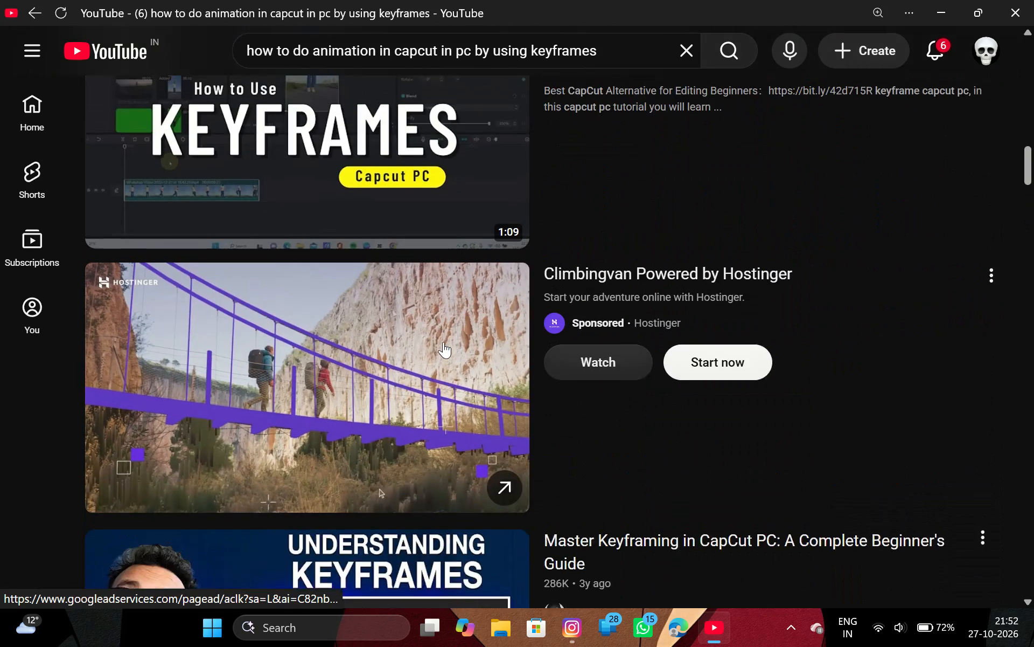
{"action": "scroll", "coordinate": [443, 342], "scroll_direction": "up", "scroll_amount": 5}
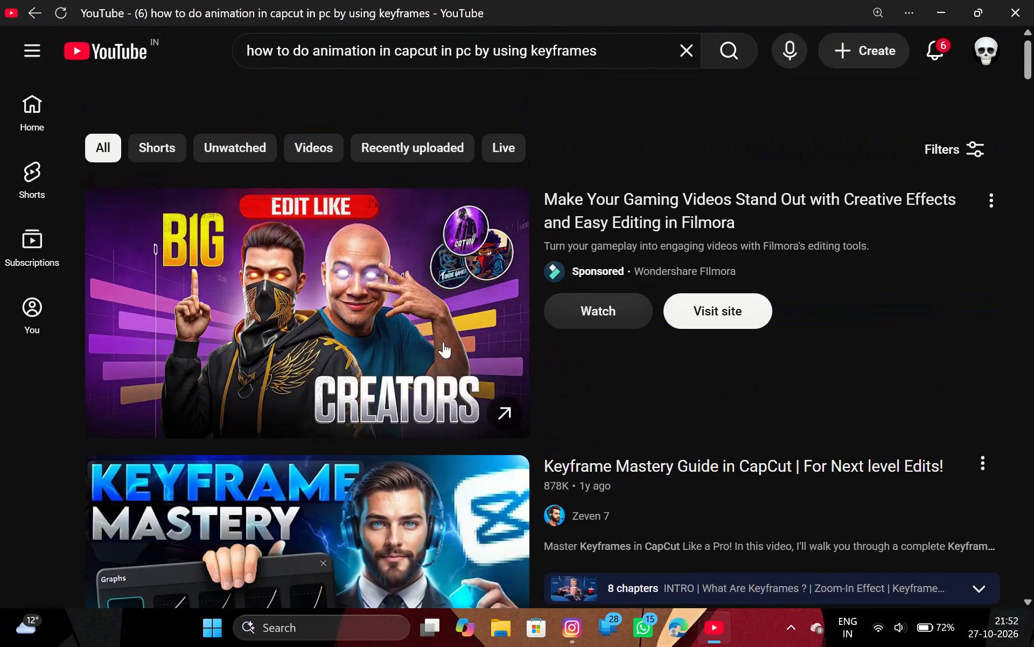
{"action": "scroll", "coordinate": [443, 342], "scroll_direction": "up", "scroll_amount": 1}
{"action": "scroll", "coordinate": [443, 342], "scroll_direction": "down", "scroll_amount": 3}
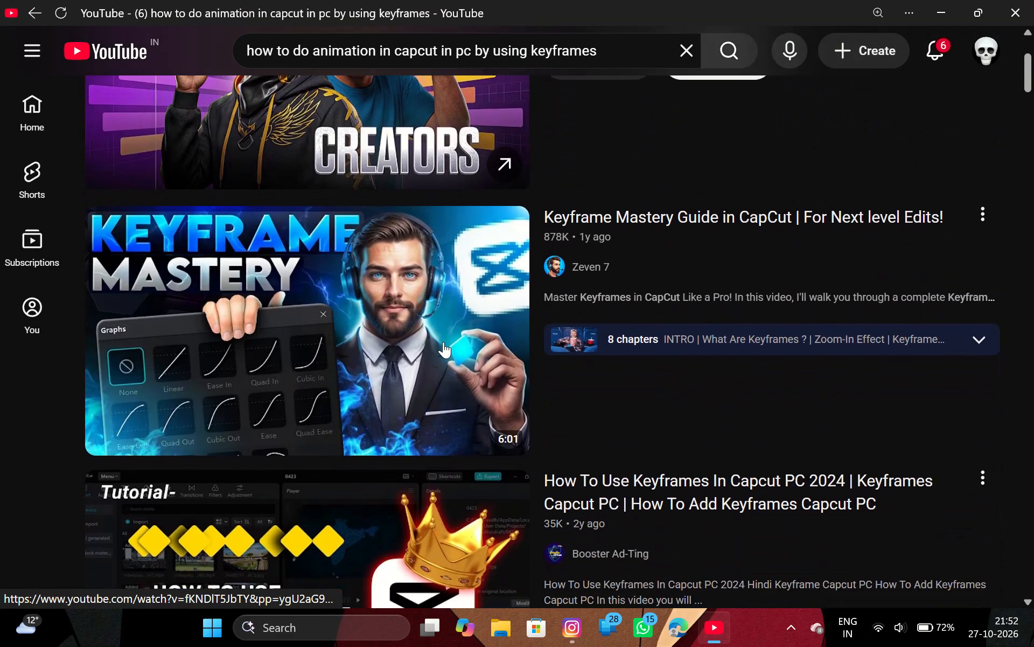
{"action": "scroll", "coordinate": [443, 342], "scroll_direction": "down", "scroll_amount": 2}
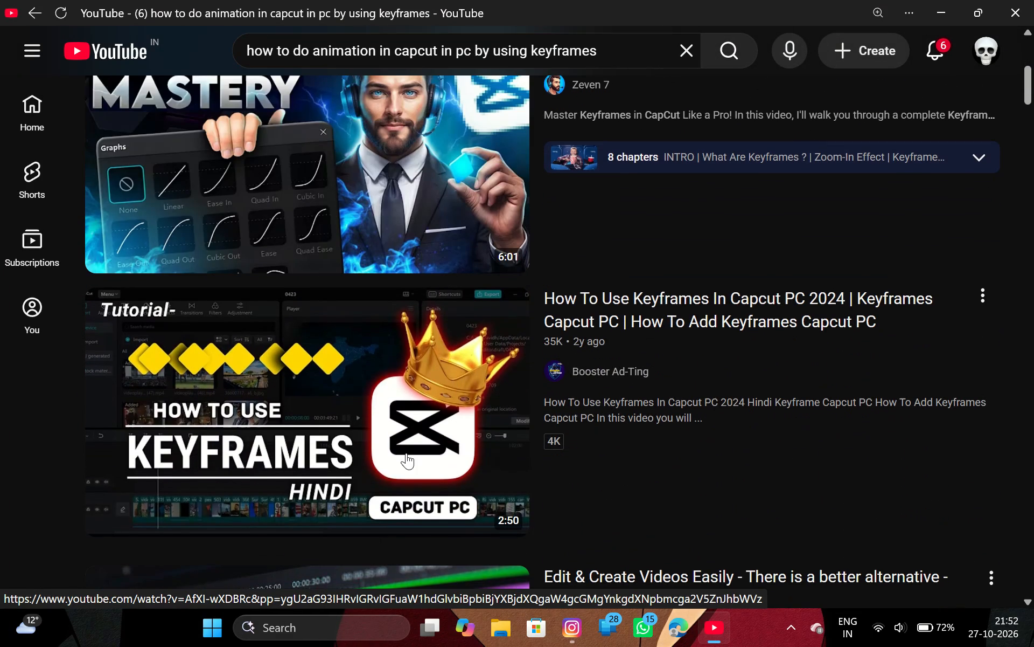
{"action": "scroll", "coordinate": [406, 453], "scroll_direction": "down", "scroll_amount": 5}
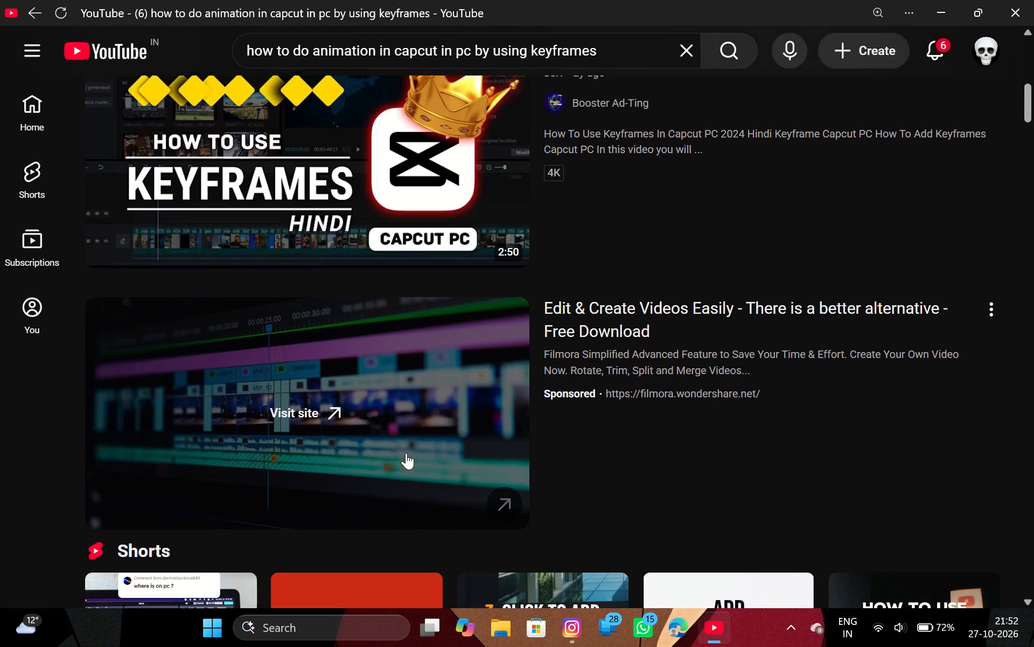
{"action": "scroll", "coordinate": [406, 453], "scroll_direction": "down", "scroll_amount": 4}
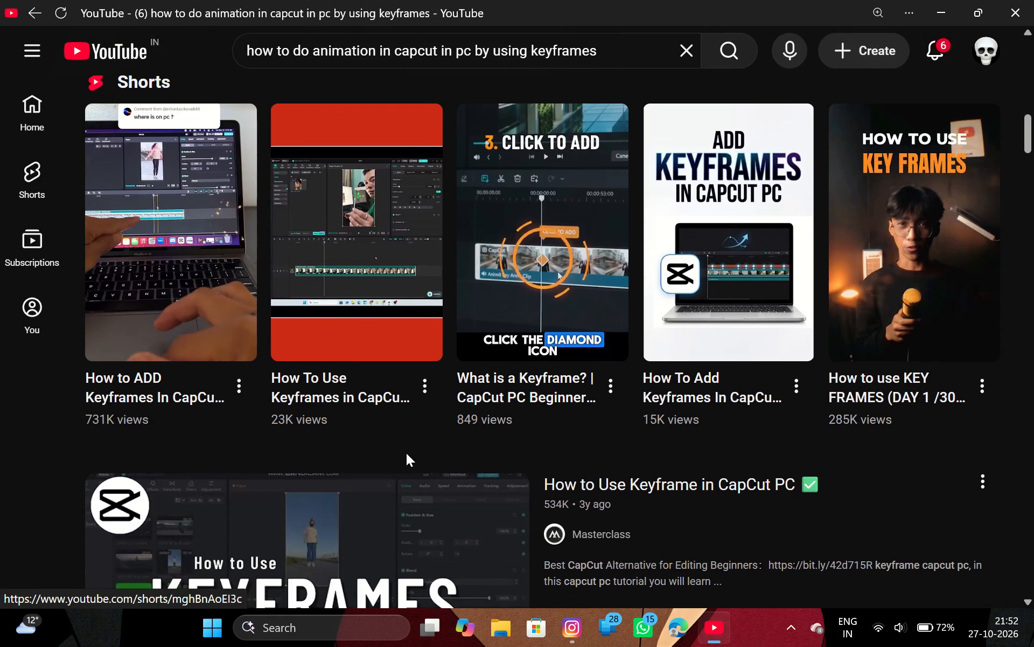
{"action": "scroll", "coordinate": [406, 453], "scroll_direction": "down", "scroll_amount": 3}
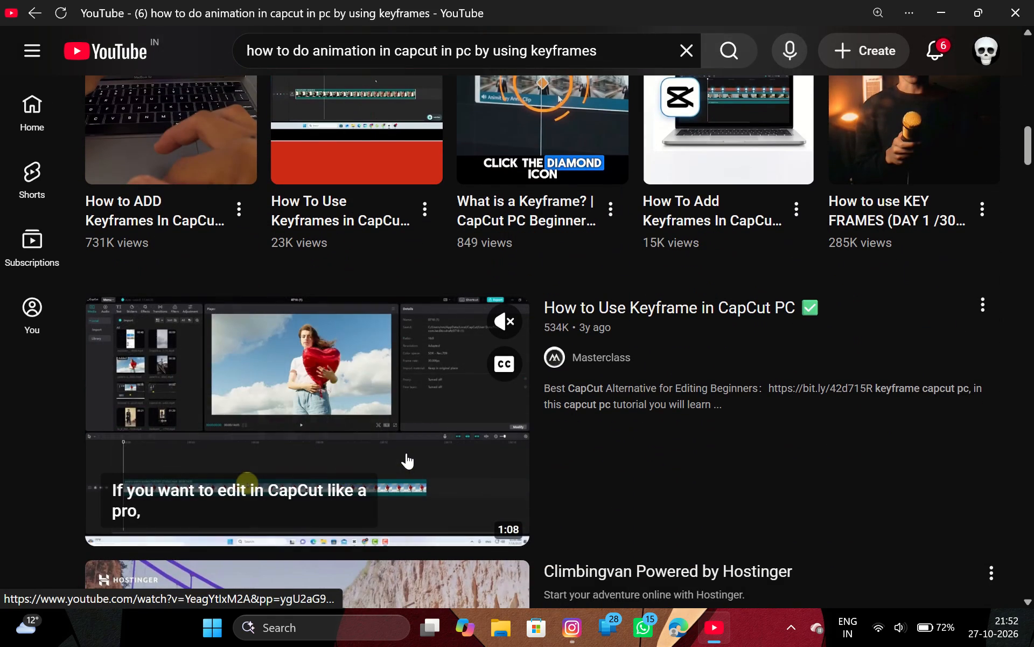
{"action": "scroll", "coordinate": [406, 453], "scroll_direction": "down", "scroll_amount": 1}
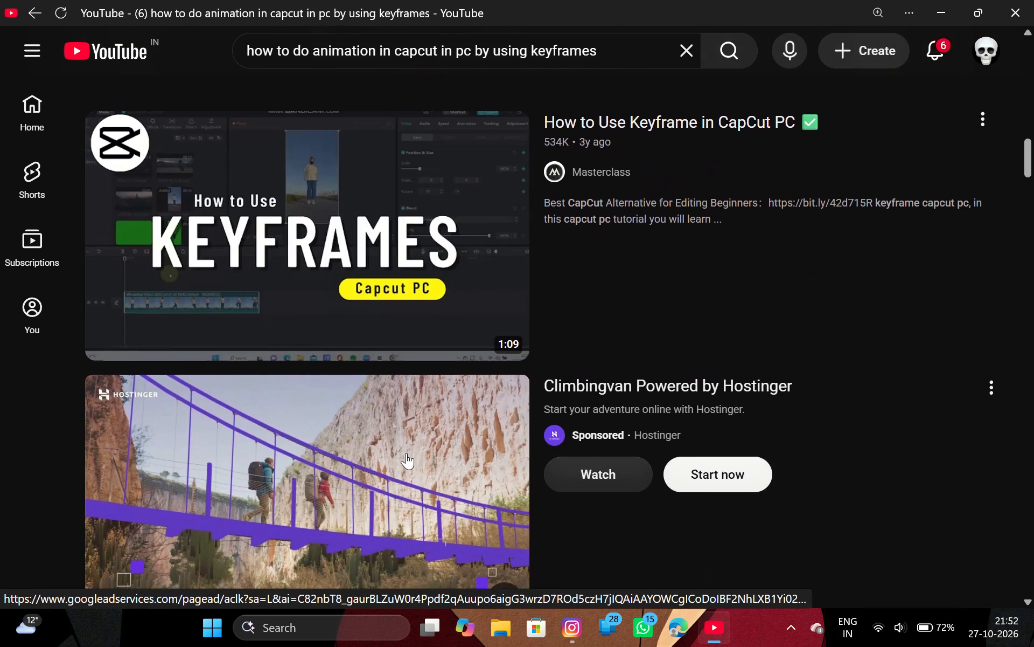
{"action": "scroll", "coordinate": [406, 453], "scroll_direction": "down", "scroll_amount": 7}
{"action": "scroll", "coordinate": [420, 378], "scroll_direction": "down", "scroll_amount": 1}
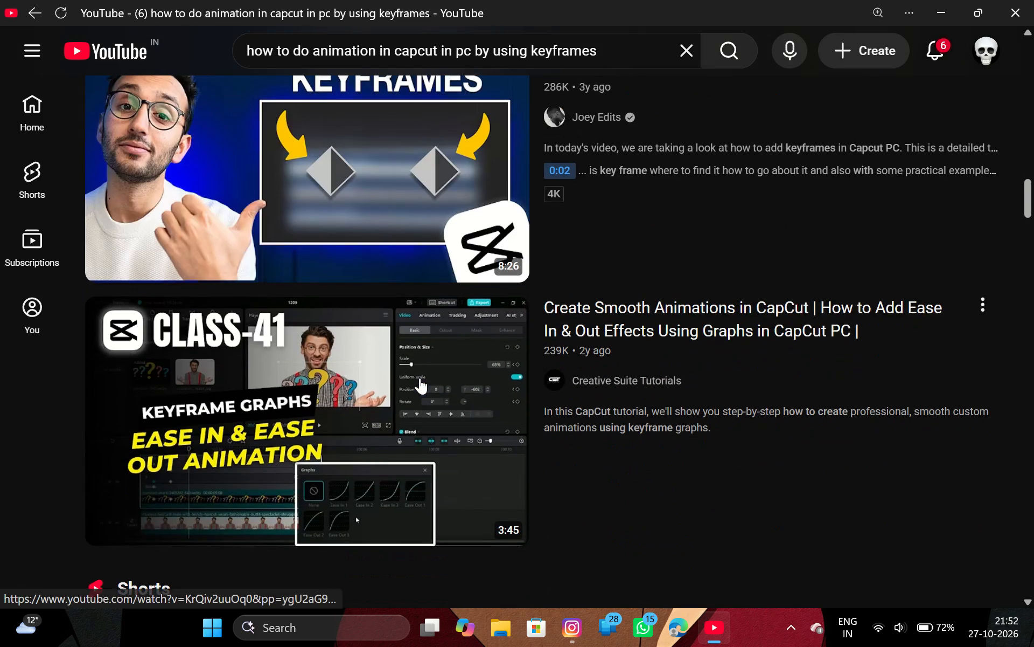
{"action": "scroll", "coordinate": [420, 378], "scroll_direction": "down", "scroll_amount": 10}
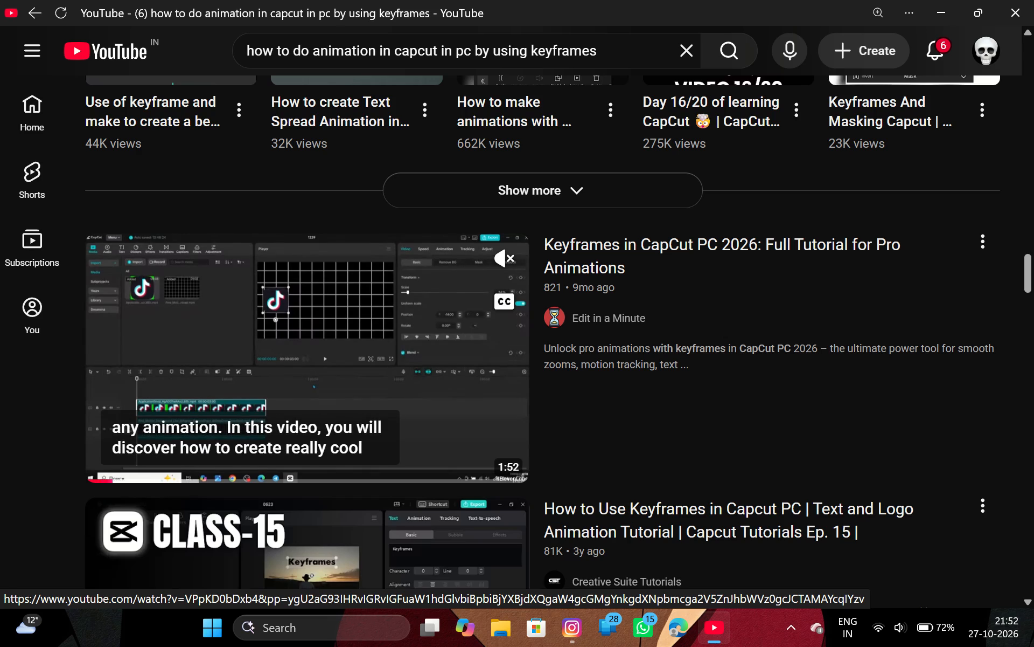
Unmute and open the video "Keyframes in CapCut PC 2026: Full Tutorial for Pro Animations", skipping the advert.
{"action": "left_click", "coordinate": [505, 256]}
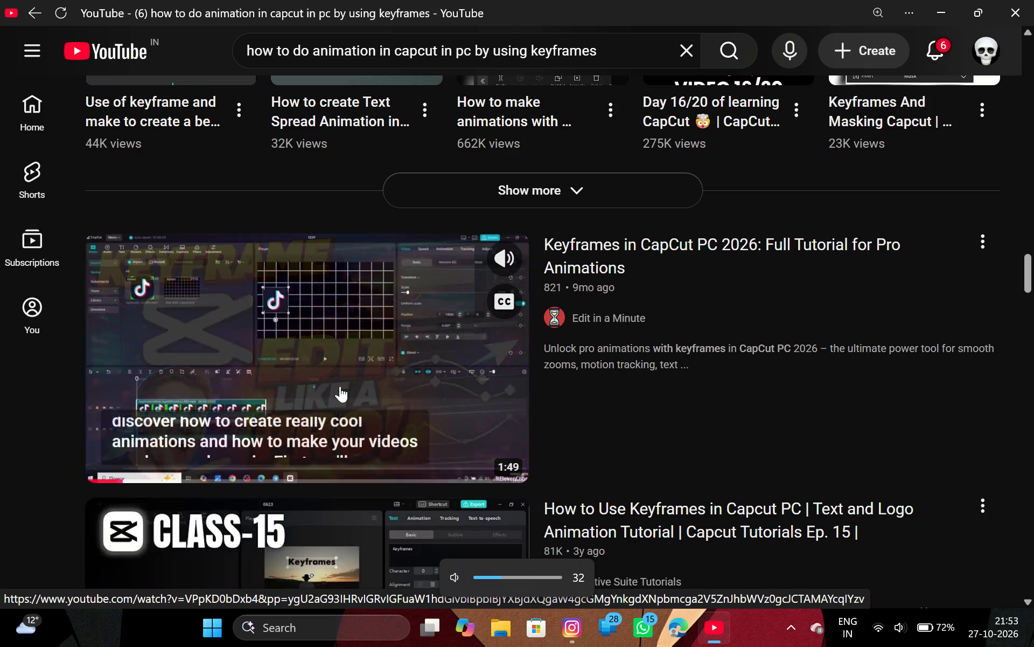
{"action": "right_click", "coordinate": [340, 386]}
{"action": "double_click", "coordinate": [289, 351]}
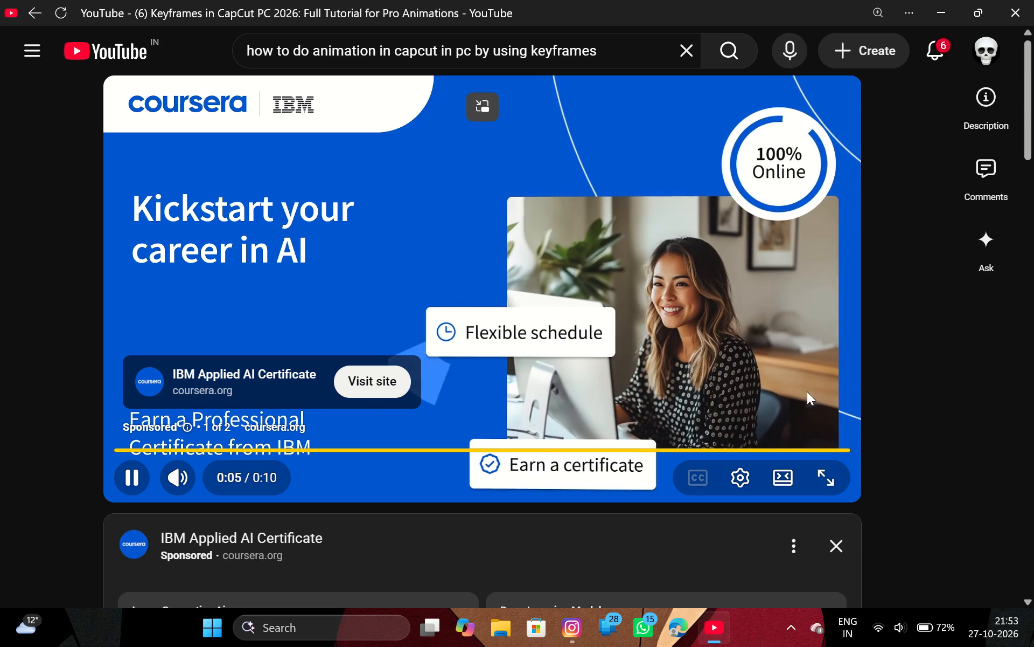
{"action": "left_click", "coordinate": [823, 416]}
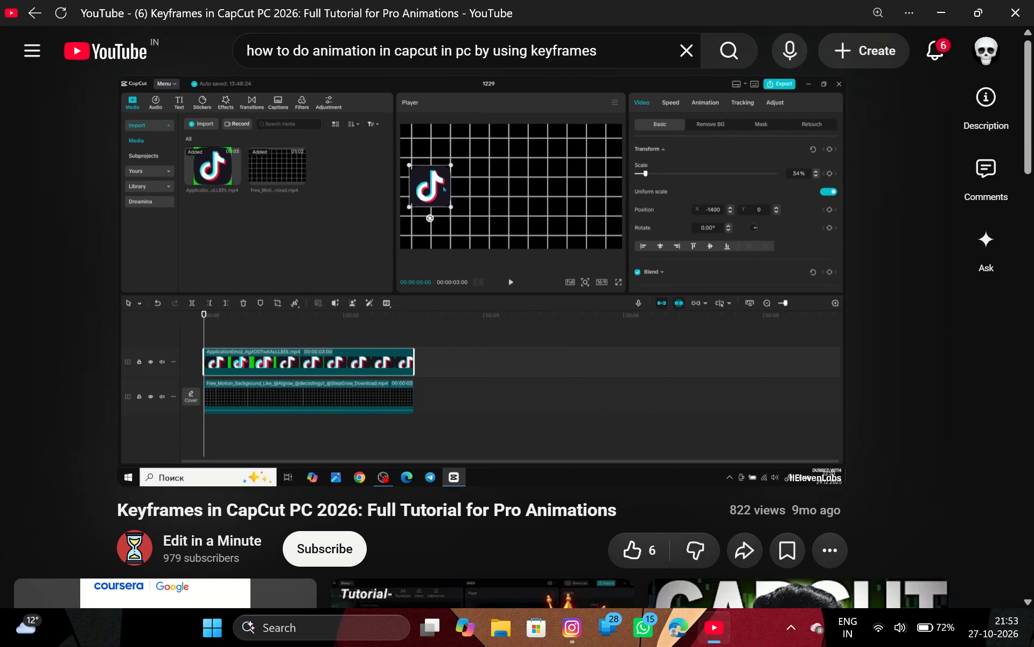
Watch how the tutorial keyframes the logo's position, skipping ahead and replaying parts in 5-second jumps.
{"action": "key", "text": "Right"}
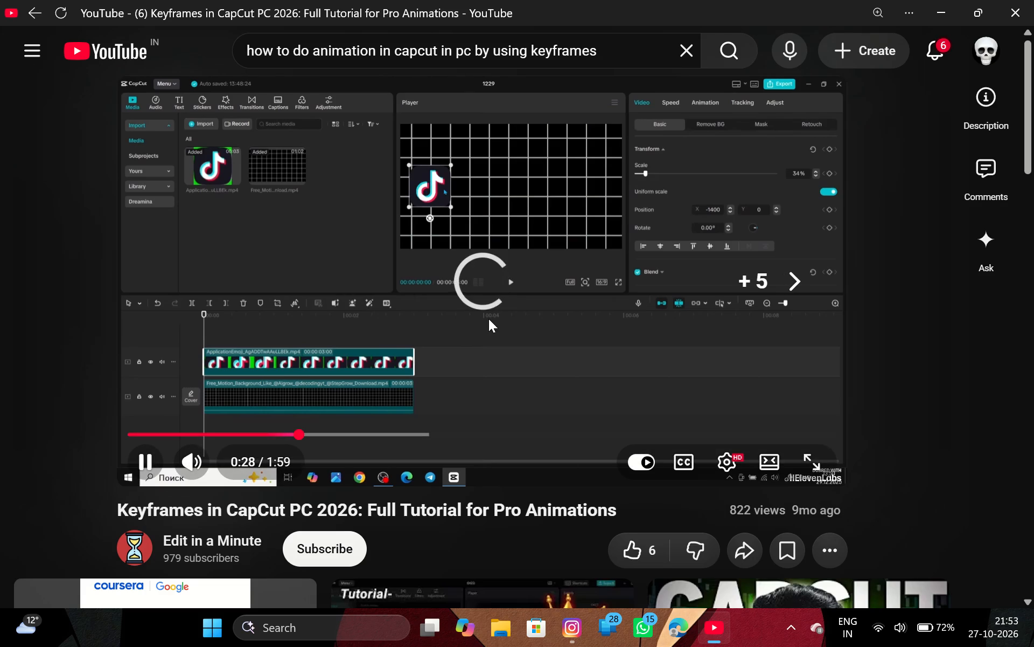
{"action": "key", "text": "Right"}
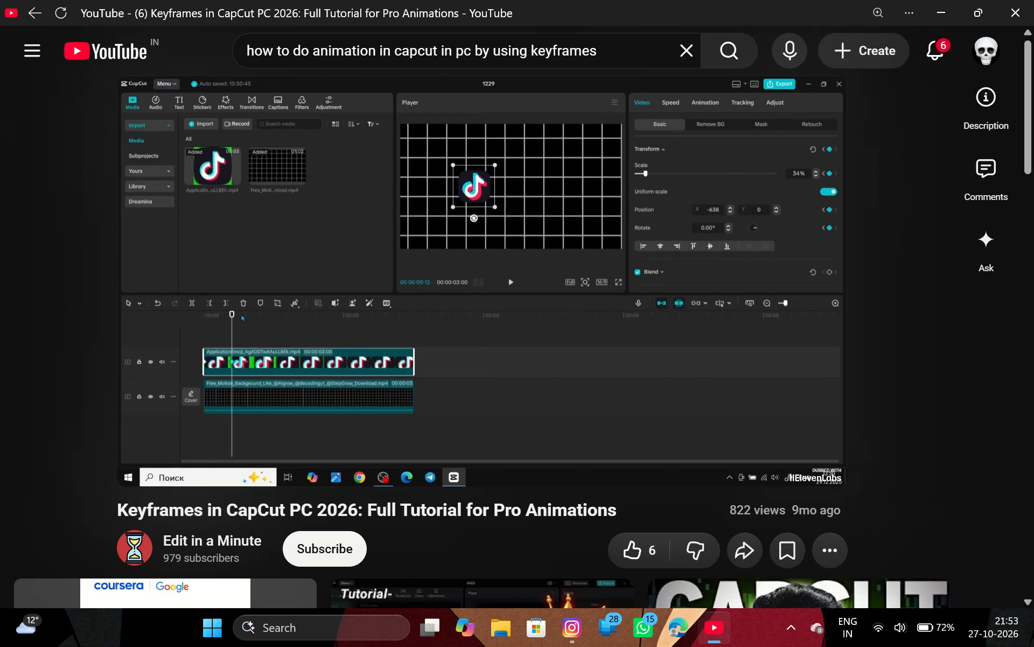
{"action": "key", "text": "Left"}
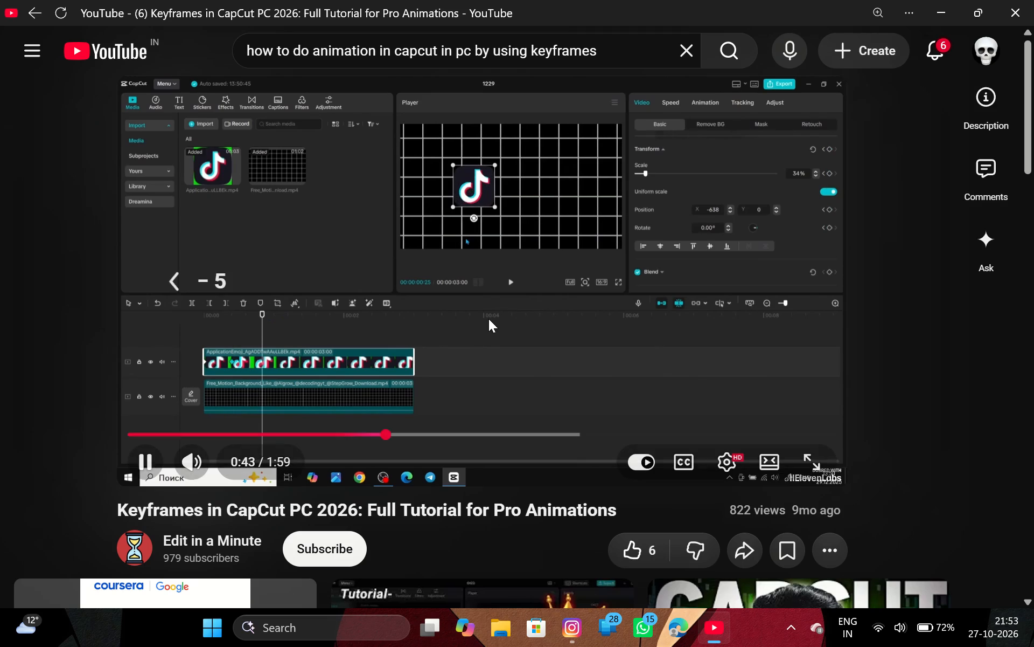
{"action": "key", "text": "Left"}
{"action": "key", "text": "Left"}
{"action": "key", "text": "Left"}
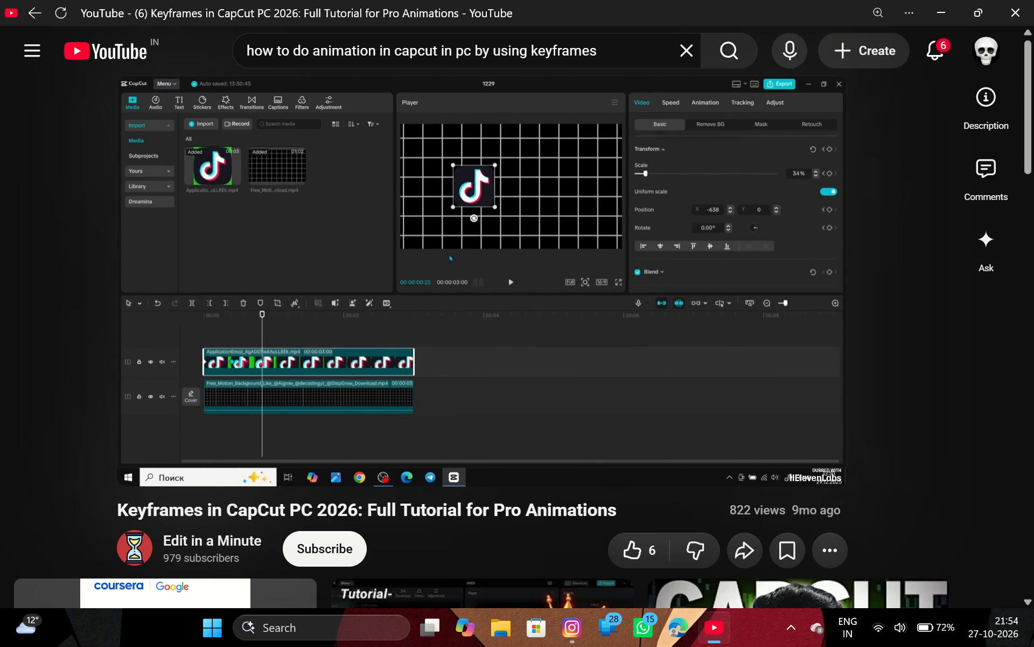
{"action": "scroll", "coordinate": [488, 319], "scroll_direction": "up", "scroll_amount": 10}
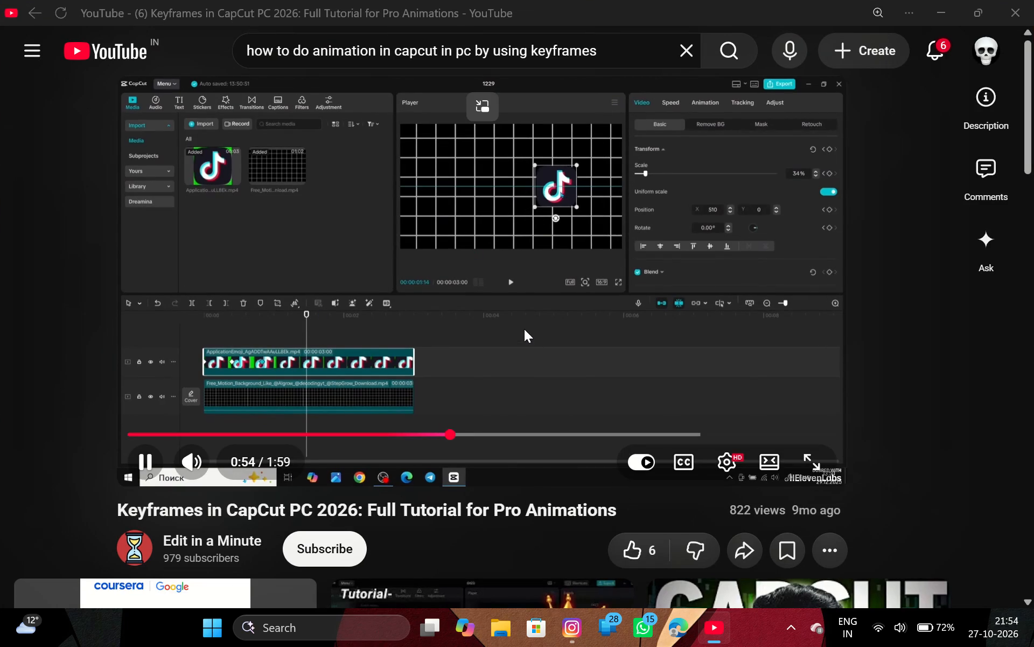
Launch CapCut from the desktop and open the existing project 1027.
{"action": "left_click", "coordinate": [524, 329]}
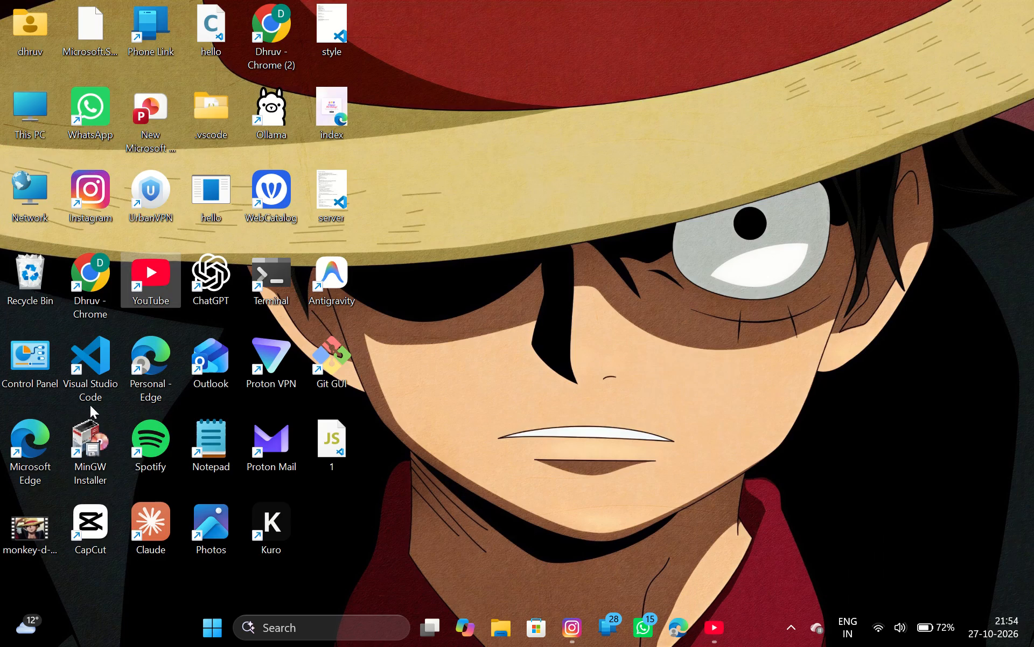
{"action": "double_click", "coordinate": [96, 511]}
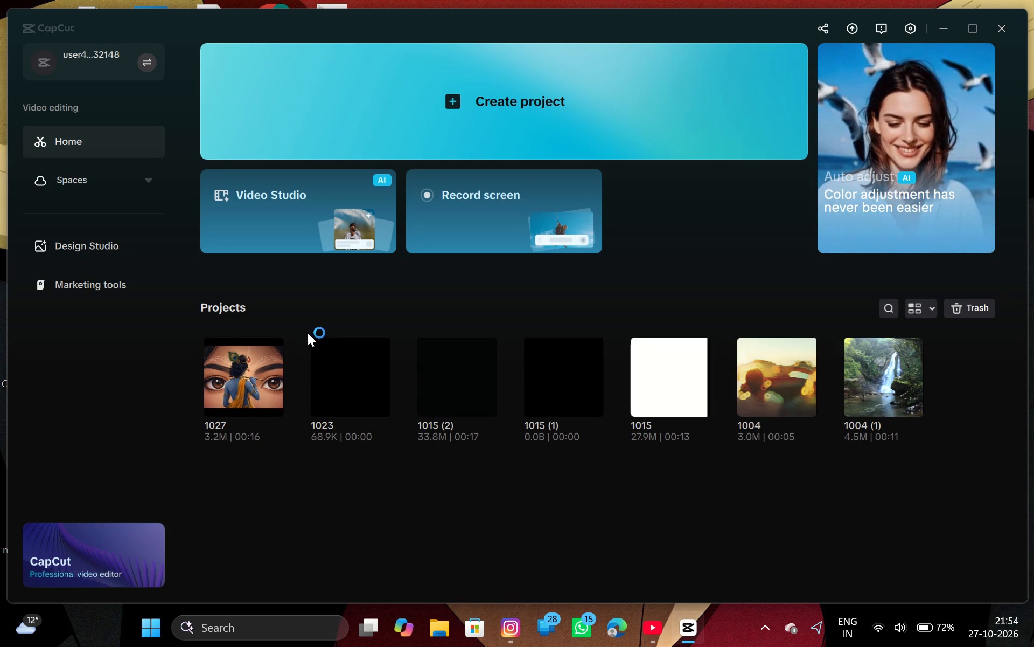
{"action": "double_click", "coordinate": [230, 394]}
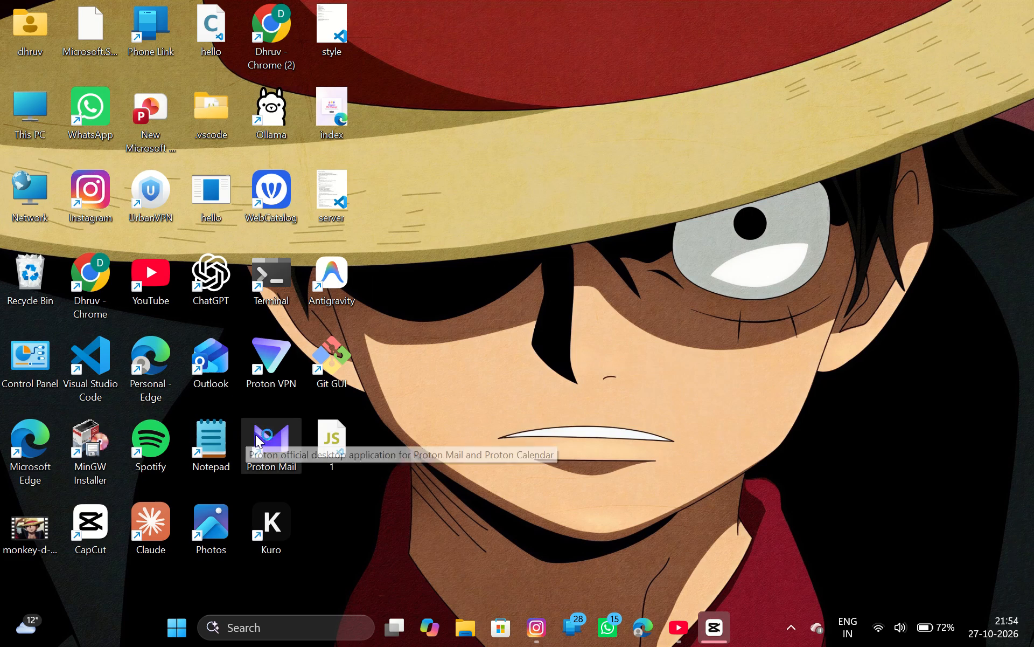
Launch Proton VPN from the desktop.
{"action": "left_click", "coordinate": [269, 347]}
{"action": "double_click", "coordinate": [269, 347]}
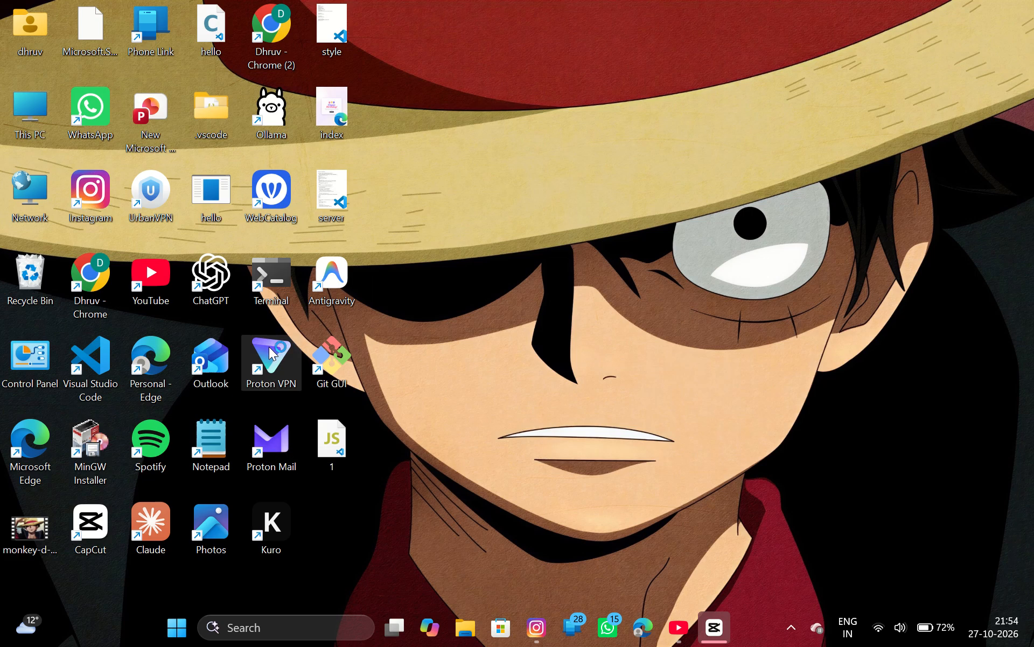
{"action": "left_click", "coordinate": [667, 169]}
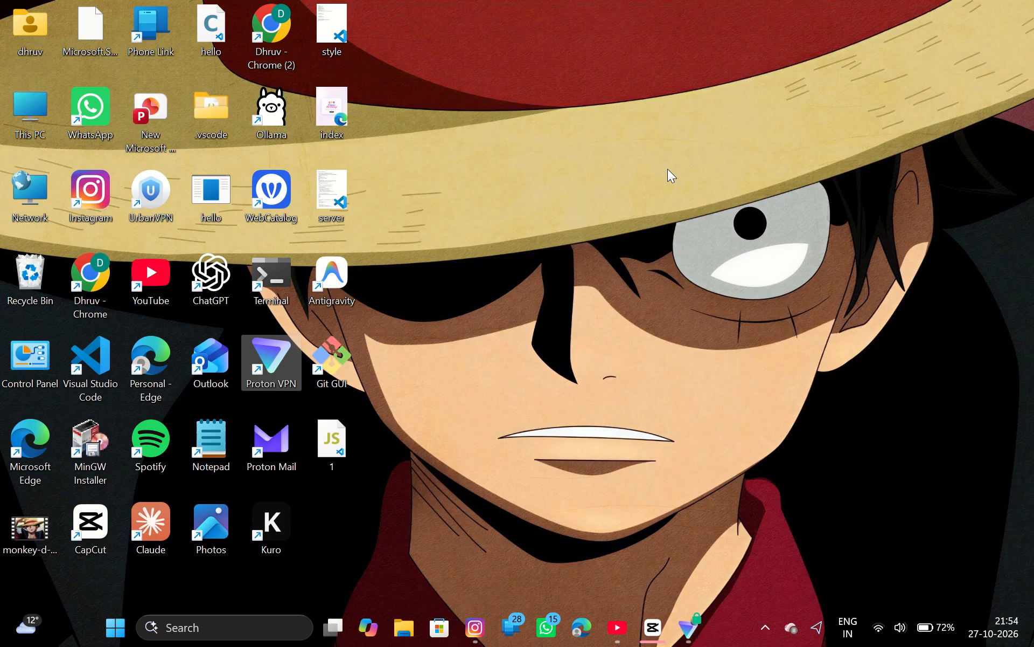
Close the open CapCut windows to shut the app down.
{"action": "scroll", "coordinate": [234, 346], "scroll_direction": "up", "scroll_amount": 1}
{"action": "left_click", "coordinate": [118, 531]}
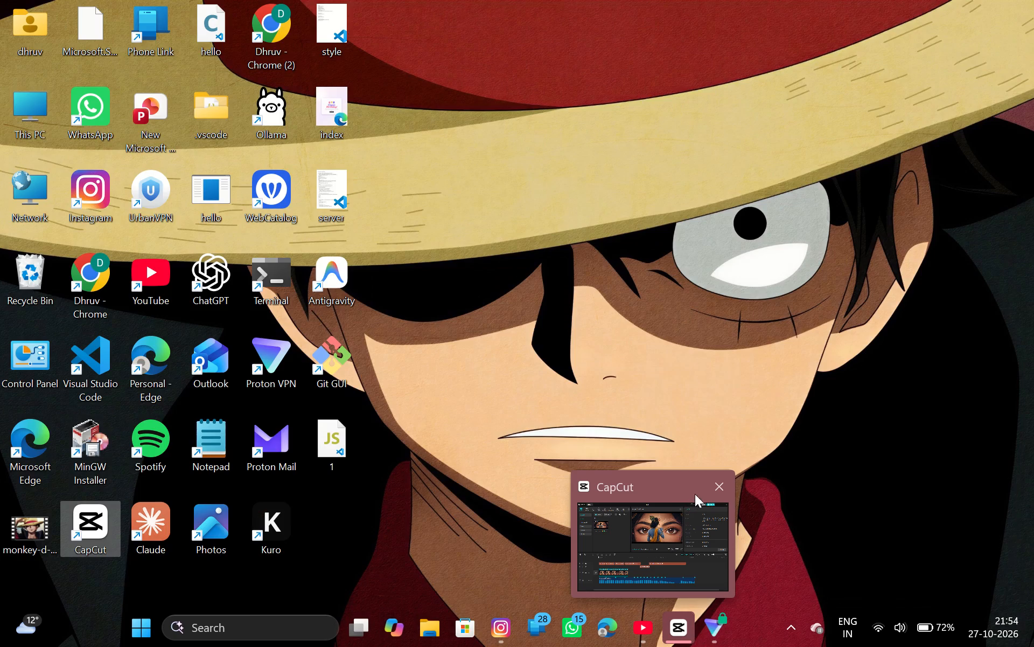
{"action": "left_click", "coordinate": [713, 490]}
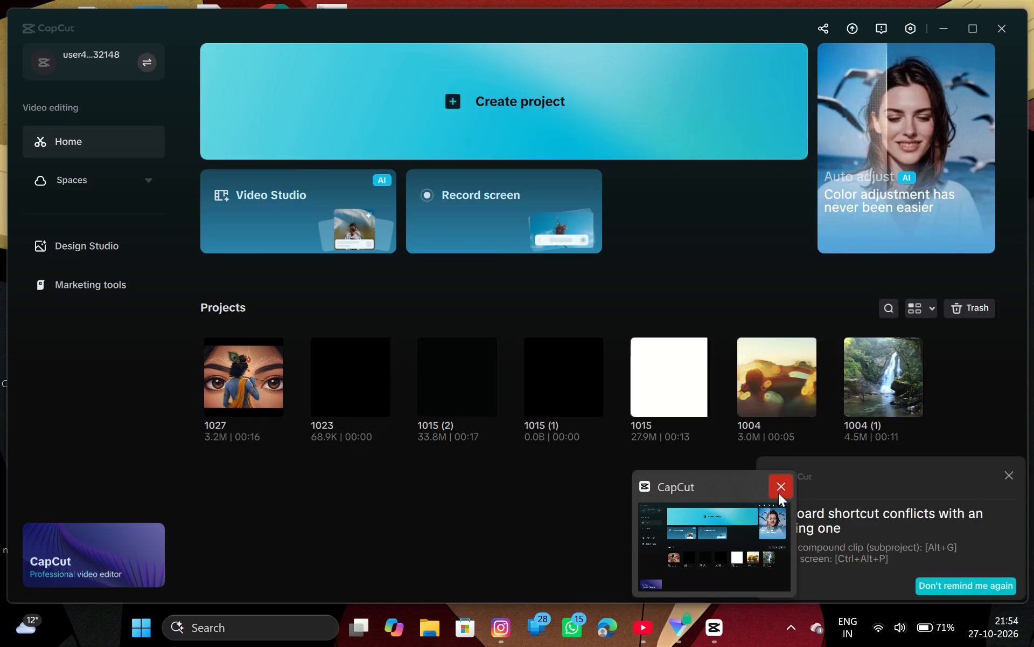
{"action": "left_click", "coordinate": [779, 488]}
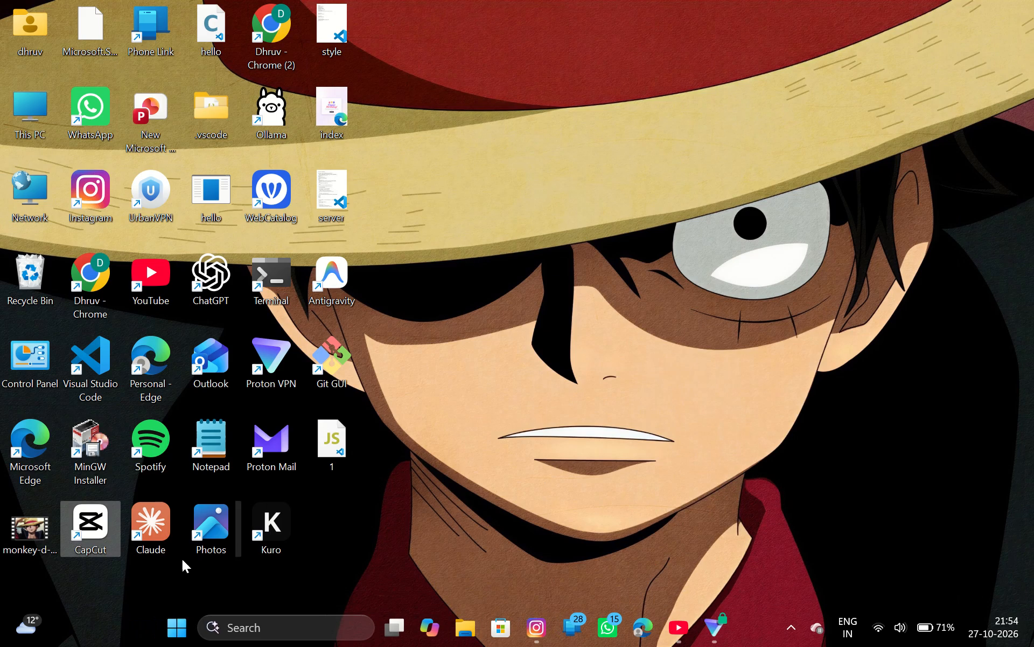
Relaunch CapCut from the desktop and open the existing project 1027.
{"action": "double_click", "coordinate": [104, 524]}
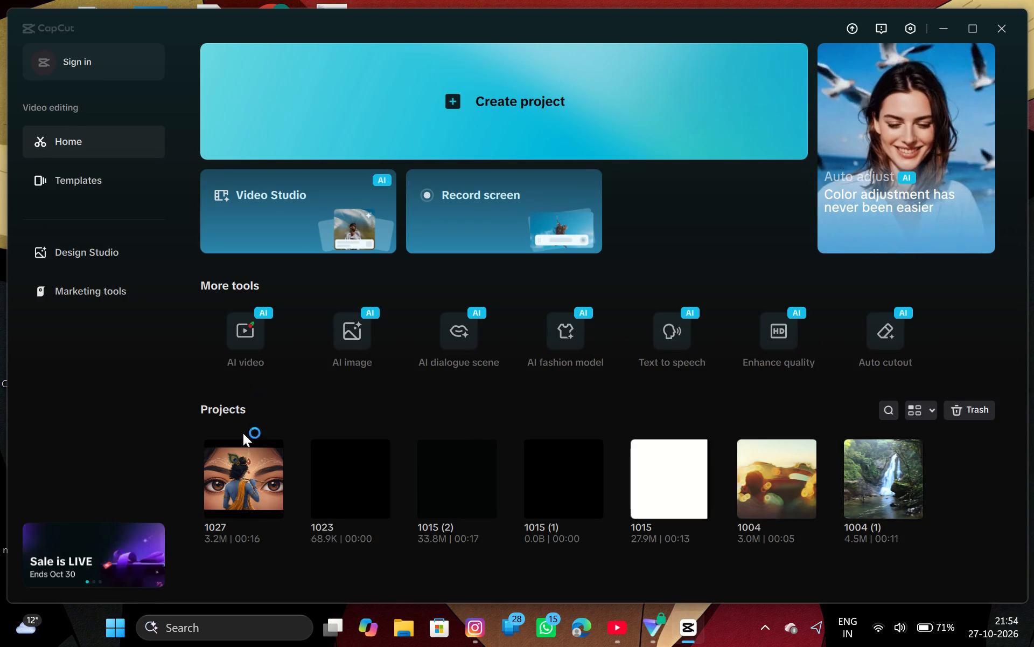
{"action": "left_click", "coordinate": [256, 489]}
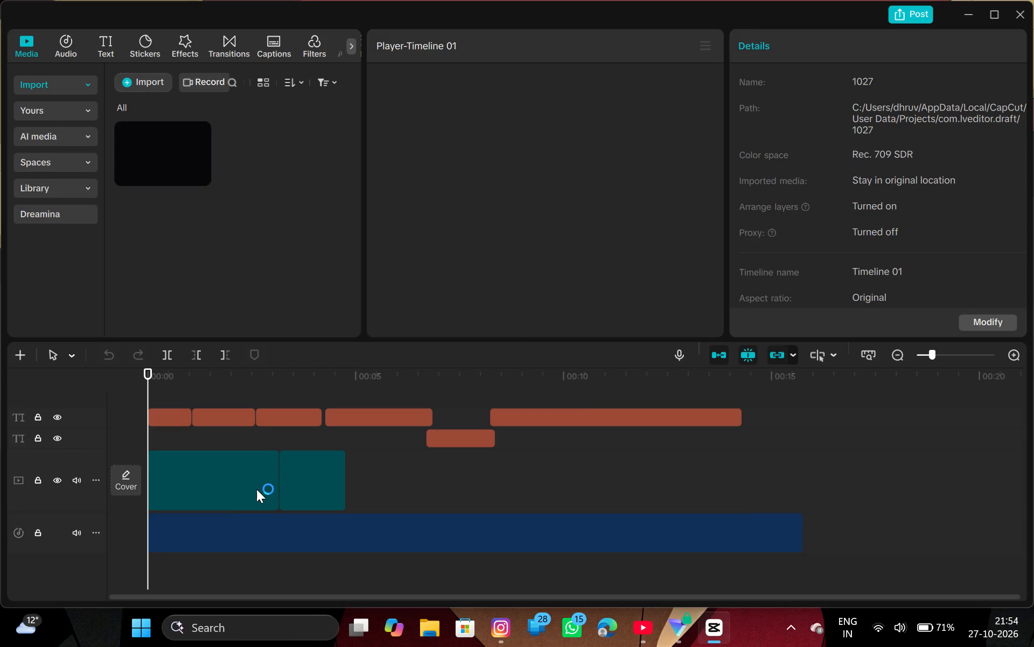
Delete both existing keyframes from the "meeeeeee!!!!!!!!" text clip, first the later one and then the earlier one.
{"action": "left_click", "coordinate": [470, 438]}
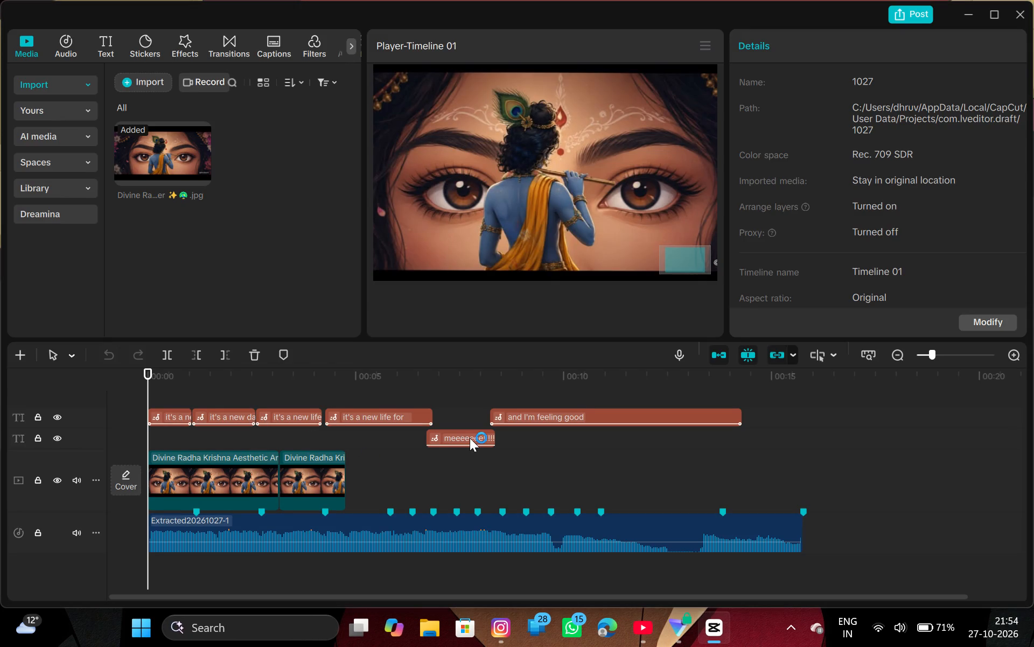
{"action": "left_click", "coordinate": [470, 438]}
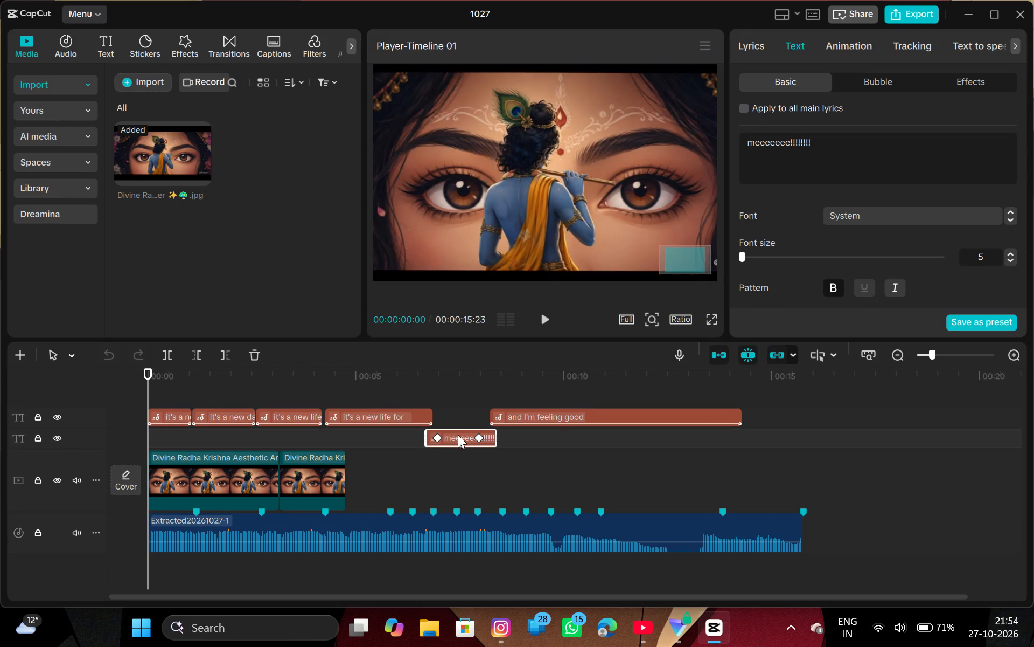
{"action": "left_click", "coordinate": [437, 433]}
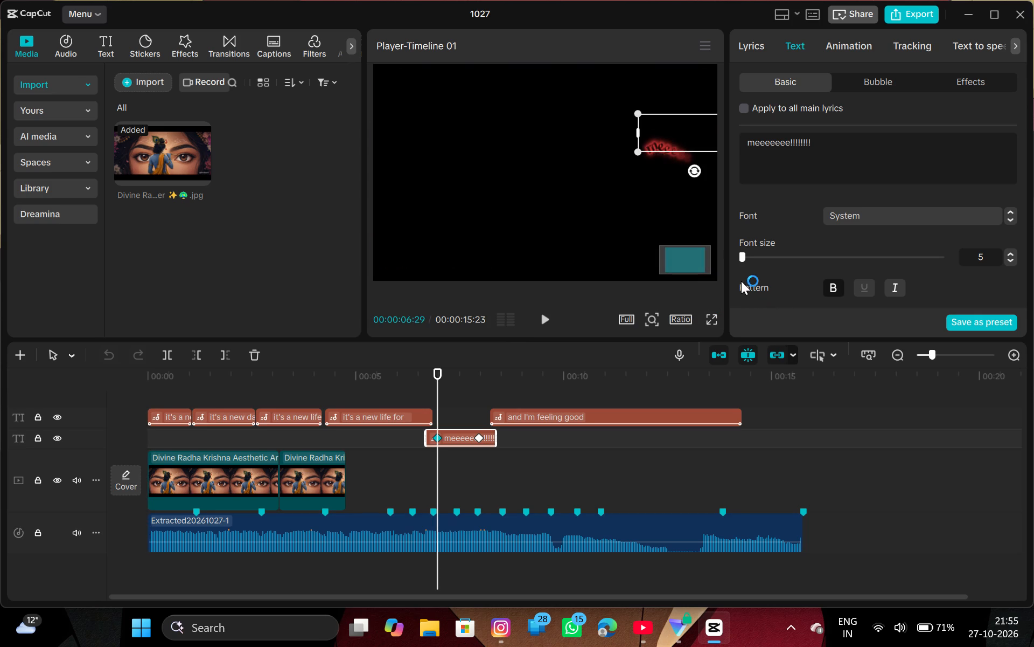
{"action": "left_click", "coordinate": [438, 438]}
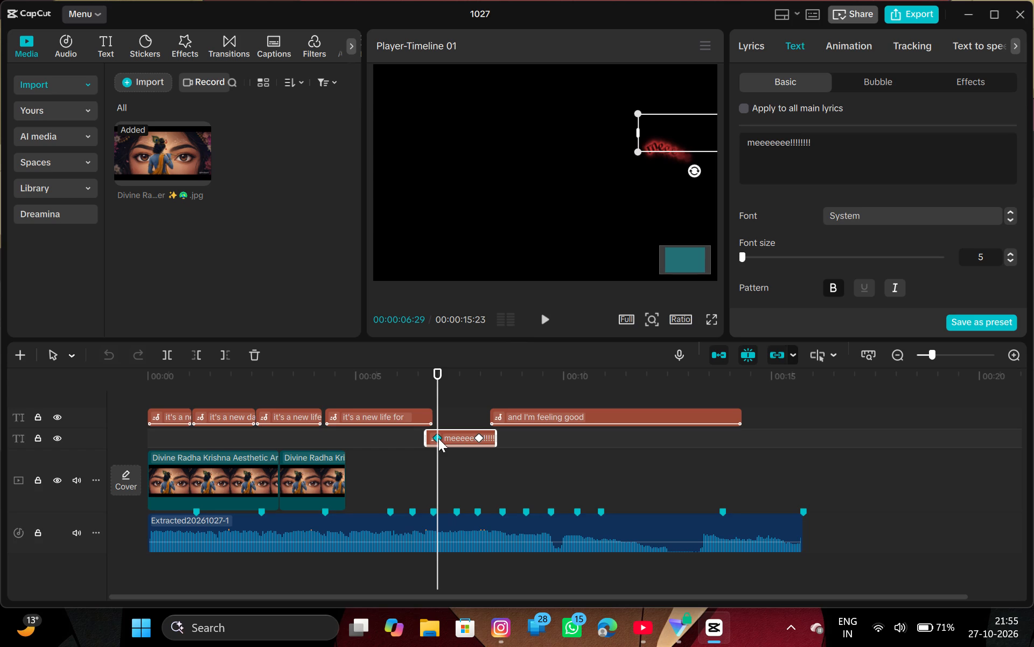
{"action": "right_click", "coordinate": [439, 442]}
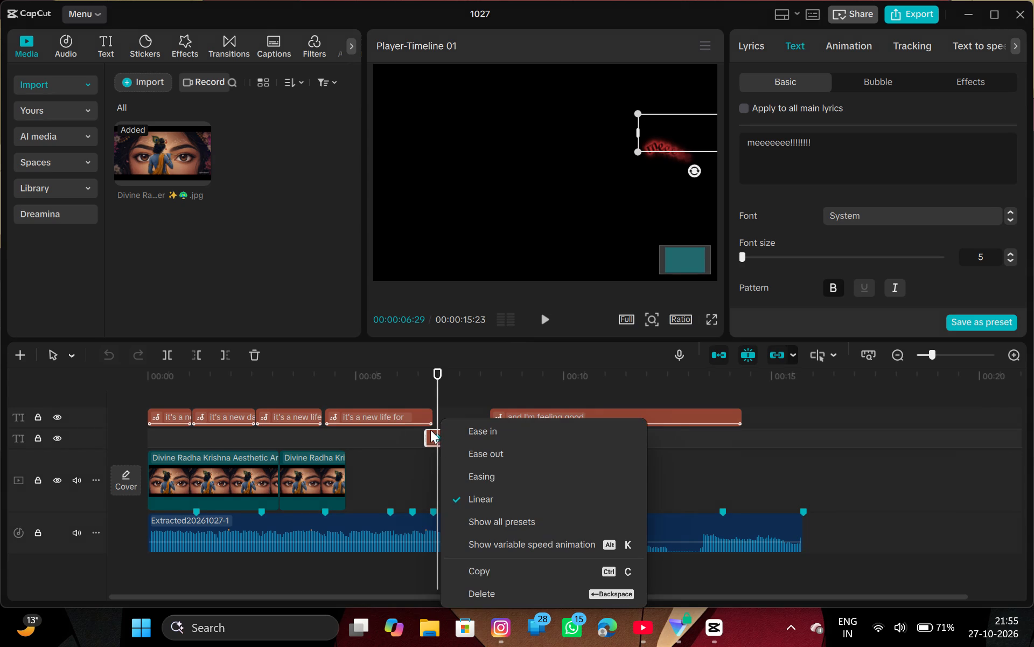
{"action": "left_click", "coordinate": [434, 438]}
{"action": "right_click", "coordinate": [434, 438]}
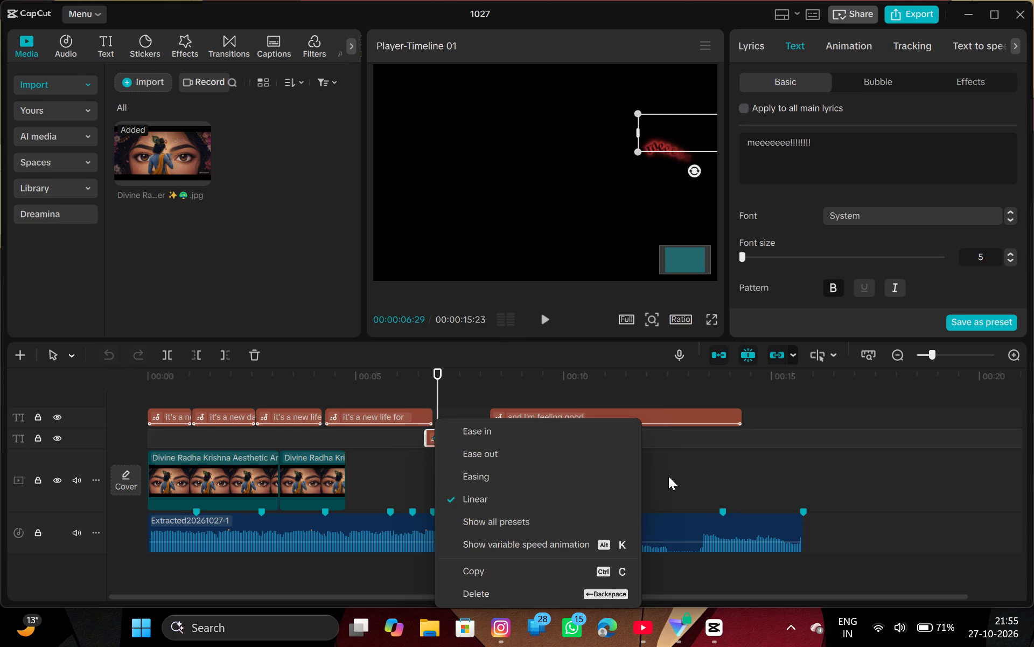
{"action": "left_click_drag", "start_coordinate": [668, 476], "coordinate": [478, 434]}
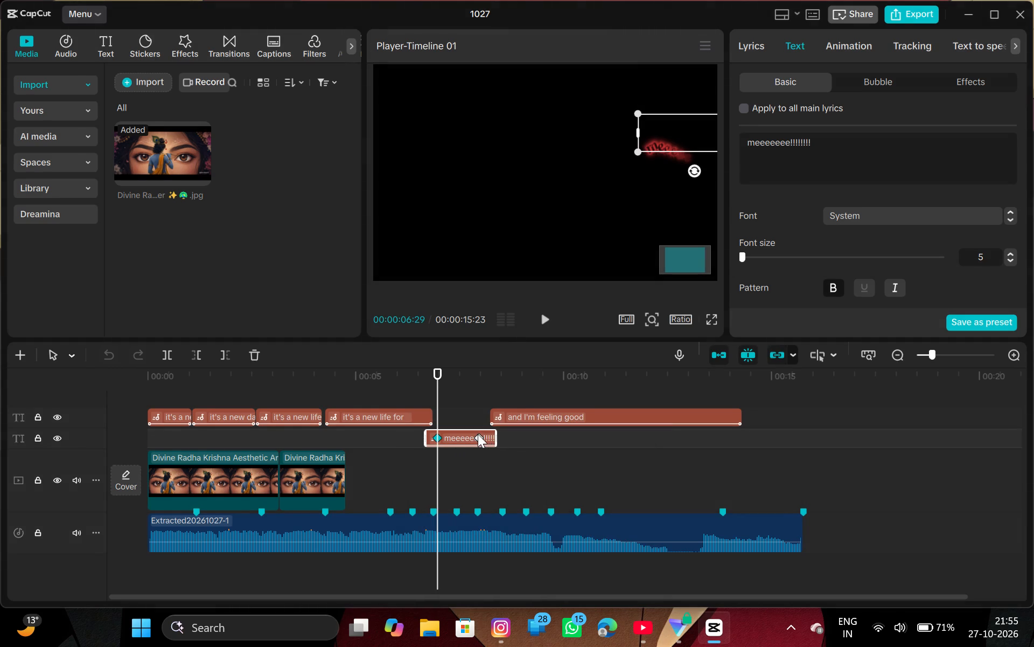
{"action": "left_click_drag", "start_coordinate": [478, 434], "coordinate": [479, 434]}
{"action": "left_click", "coordinate": [479, 434]}
{"action": "right_click", "coordinate": [479, 434]}
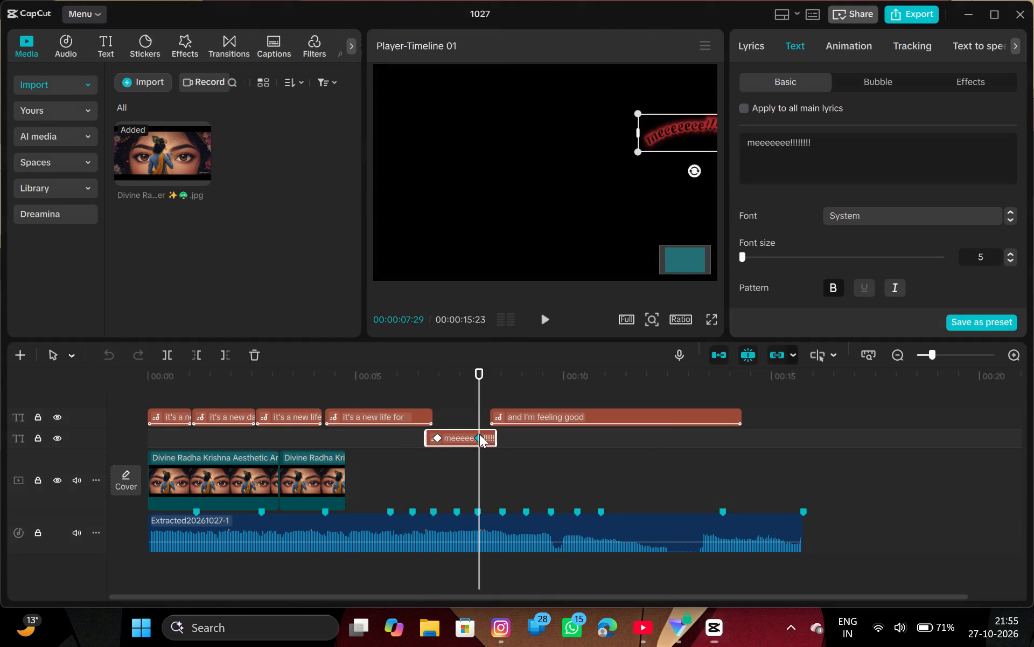
{"action": "left_click", "coordinate": [558, 591]}
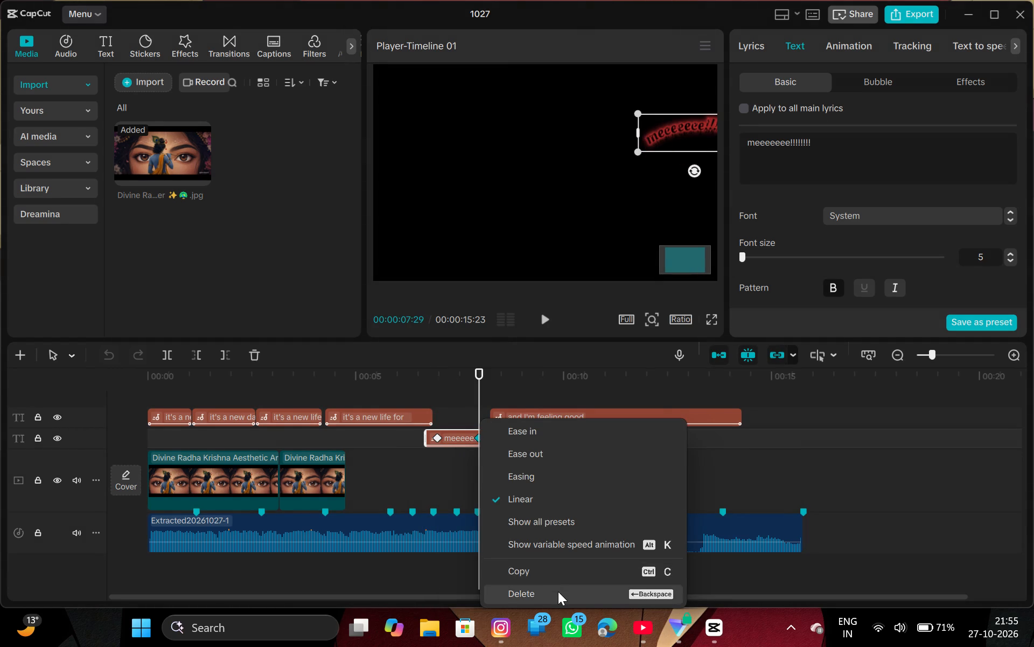
{"action": "left_click", "coordinate": [435, 434]}
{"action": "right_click", "coordinate": [435, 434]}
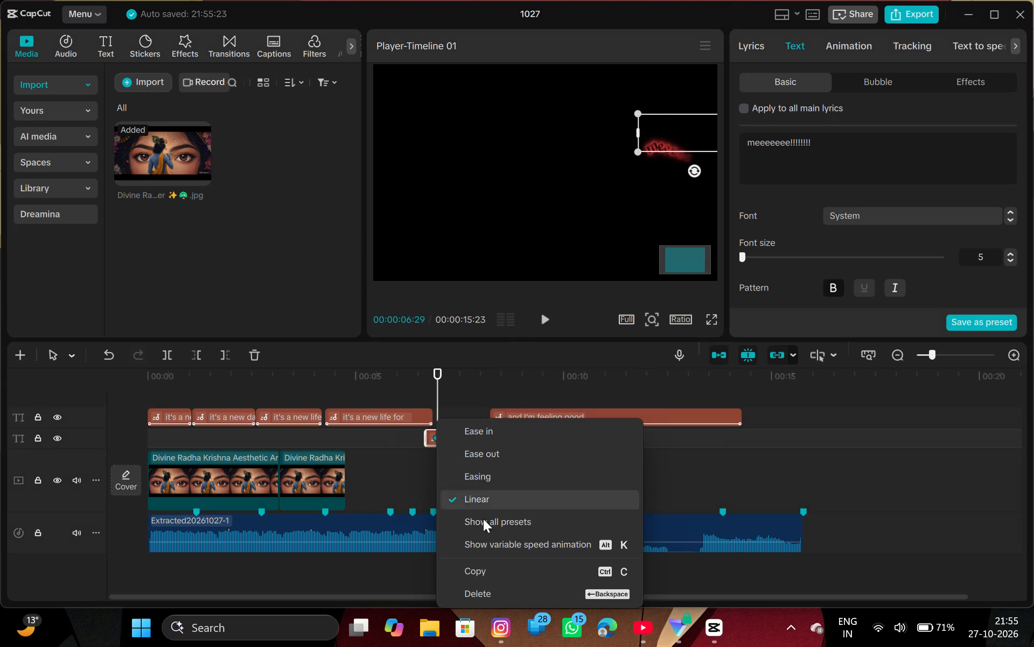
{"action": "left_click", "coordinate": [510, 595]}
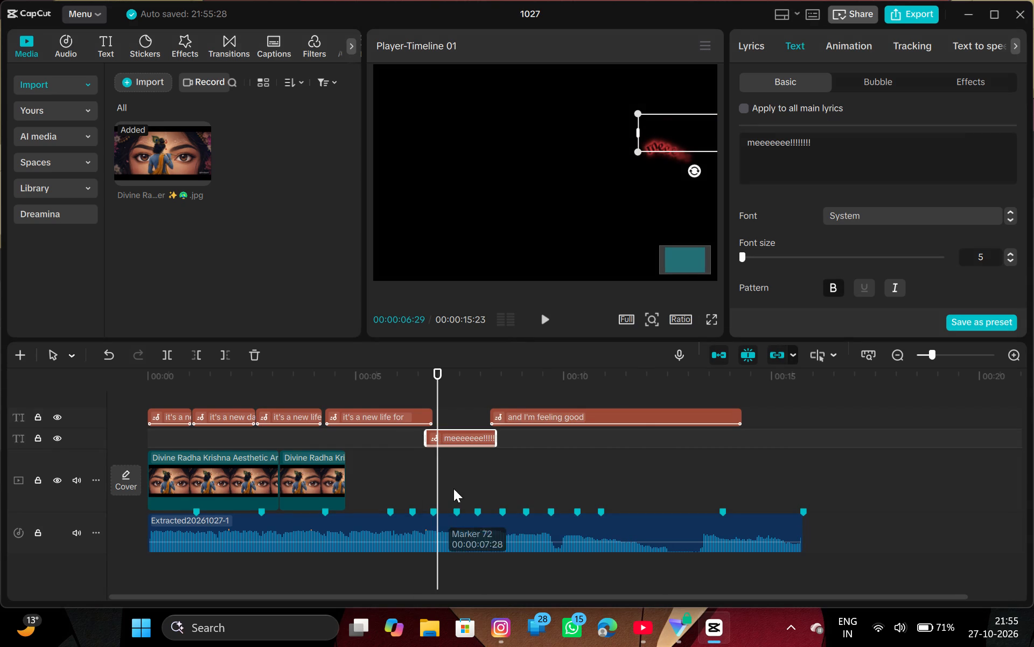
Move the playhead to 00:00:06:26, near the start of the "meeeeeee!!!!!!!!" clip.
{"action": "left_click", "coordinate": [436, 473]}
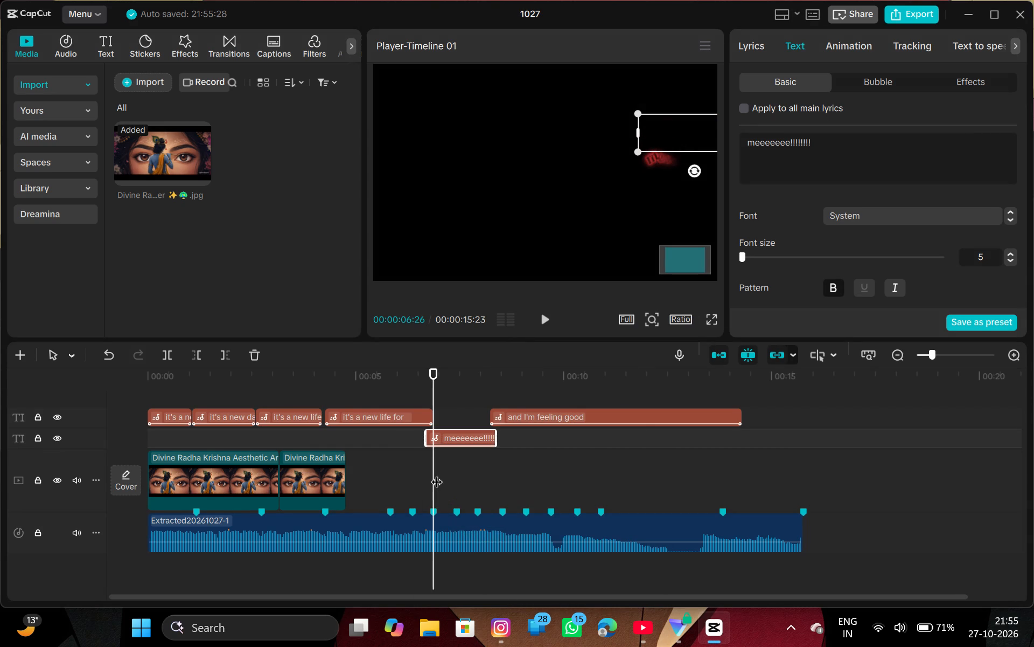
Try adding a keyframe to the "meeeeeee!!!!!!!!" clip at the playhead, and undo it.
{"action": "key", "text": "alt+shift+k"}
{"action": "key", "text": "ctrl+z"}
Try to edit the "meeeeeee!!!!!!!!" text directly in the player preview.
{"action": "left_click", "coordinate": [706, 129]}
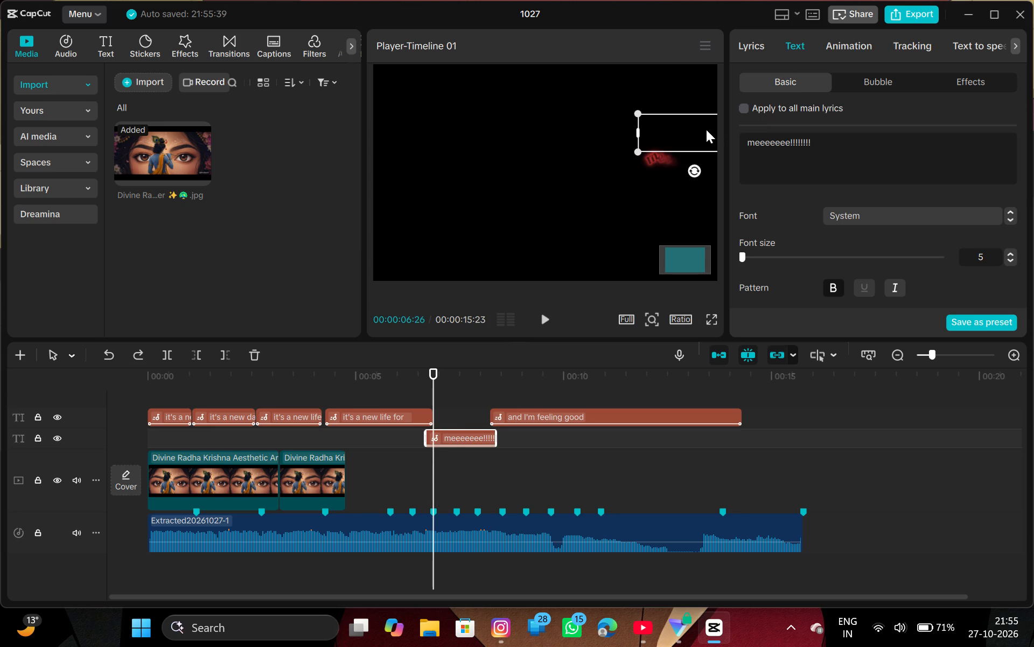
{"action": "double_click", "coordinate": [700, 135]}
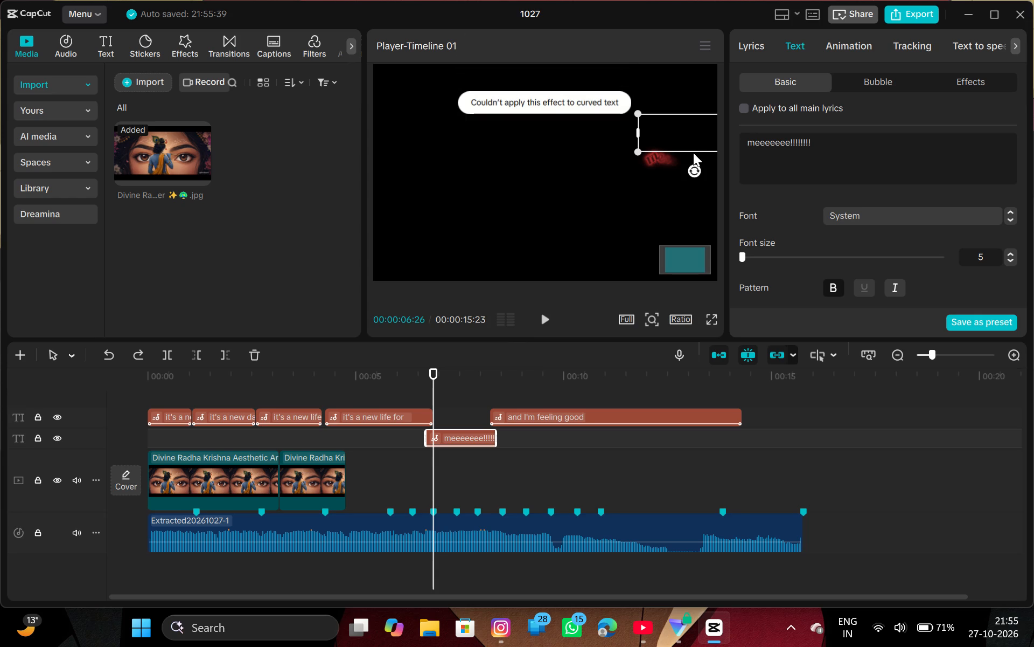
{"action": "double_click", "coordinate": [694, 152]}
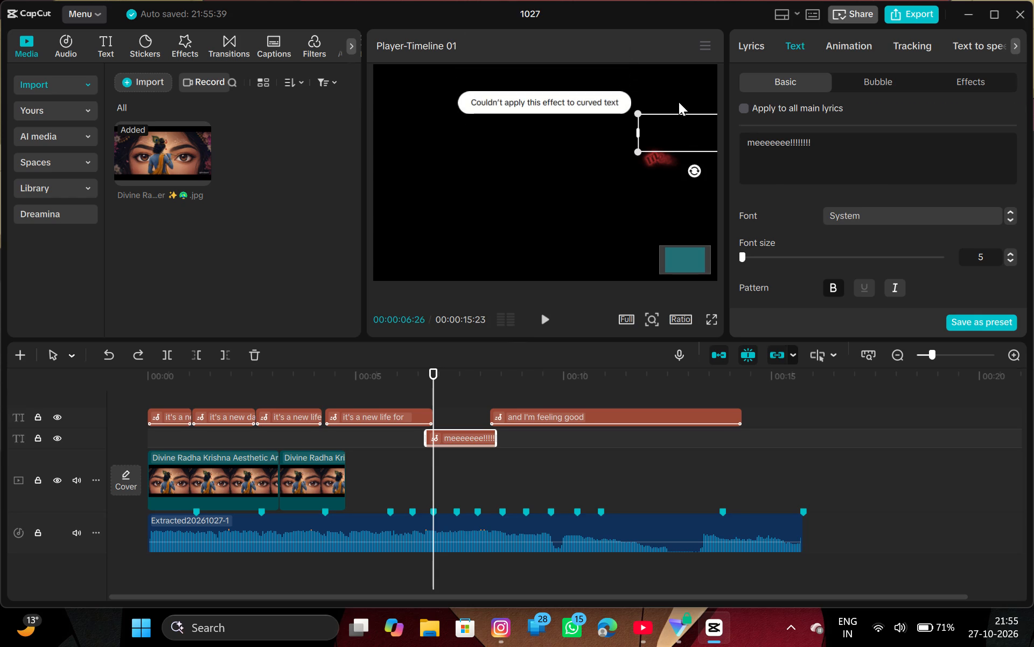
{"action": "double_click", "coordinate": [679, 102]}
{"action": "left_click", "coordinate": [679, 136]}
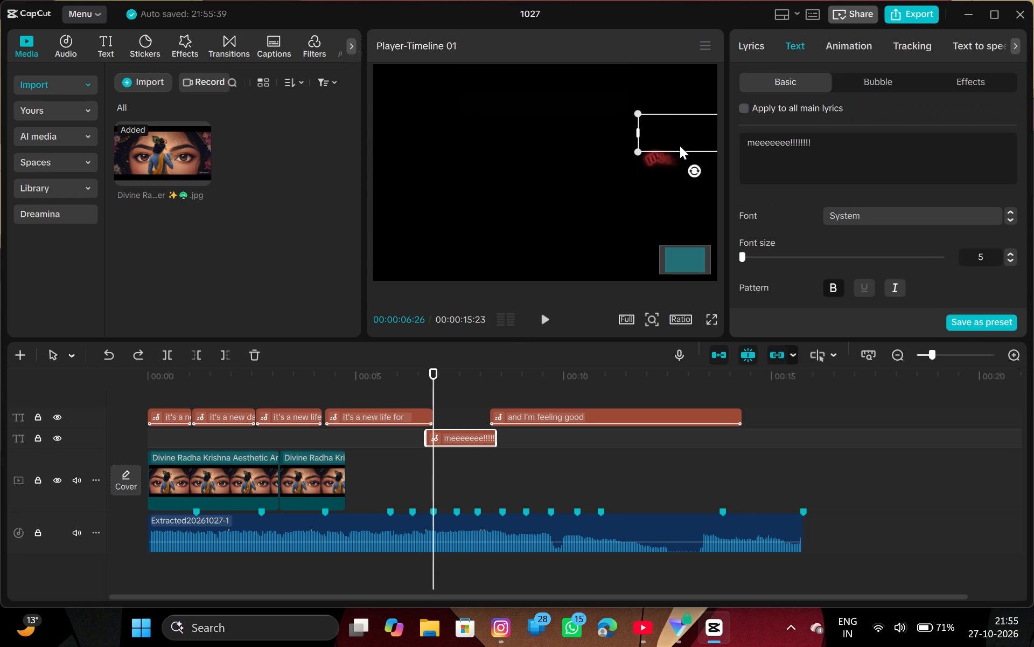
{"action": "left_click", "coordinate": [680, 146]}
Turn off the Glow and Curve effects for the "meeeeeee!!!!!!!!" text.
{"action": "scroll", "coordinate": [774, 198], "scroll_direction": "down", "scroll_amount": 6}
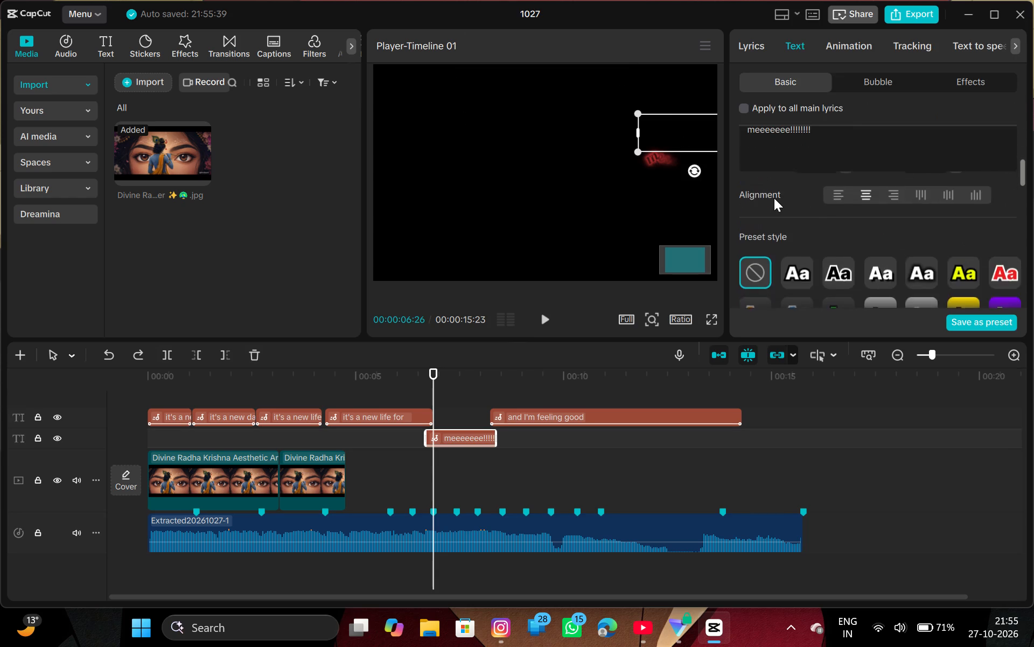
{"action": "scroll", "coordinate": [774, 198], "scroll_direction": "down", "scroll_amount": 9}
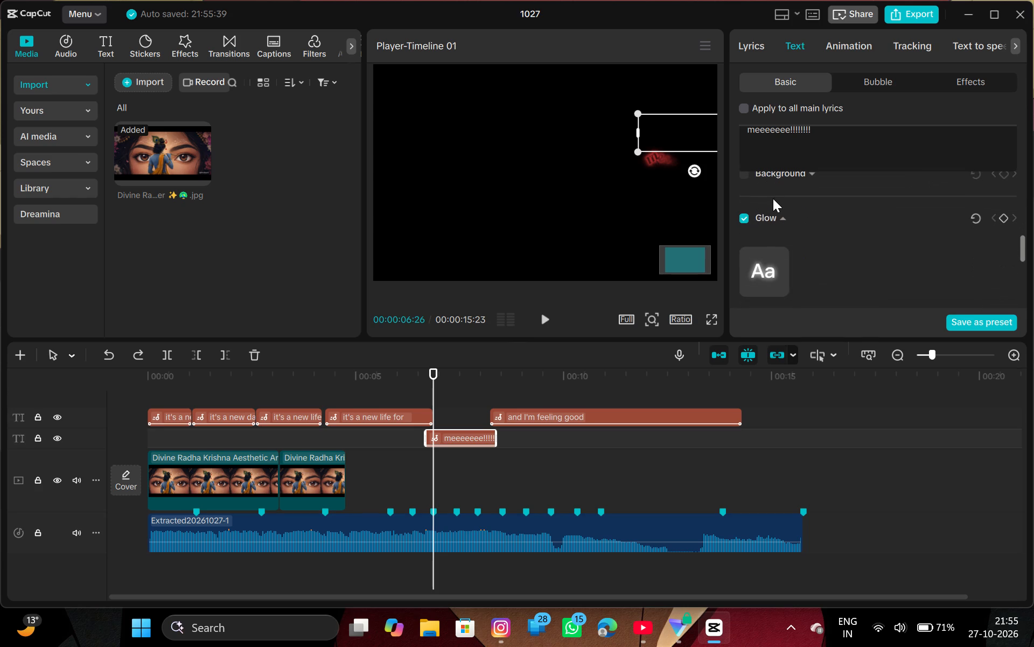
{"action": "left_click", "coordinate": [739, 223]}
{"action": "scroll", "coordinate": [769, 214], "scroll_direction": "down", "scroll_amount": 10}
{"action": "left_click", "coordinate": [746, 174]}
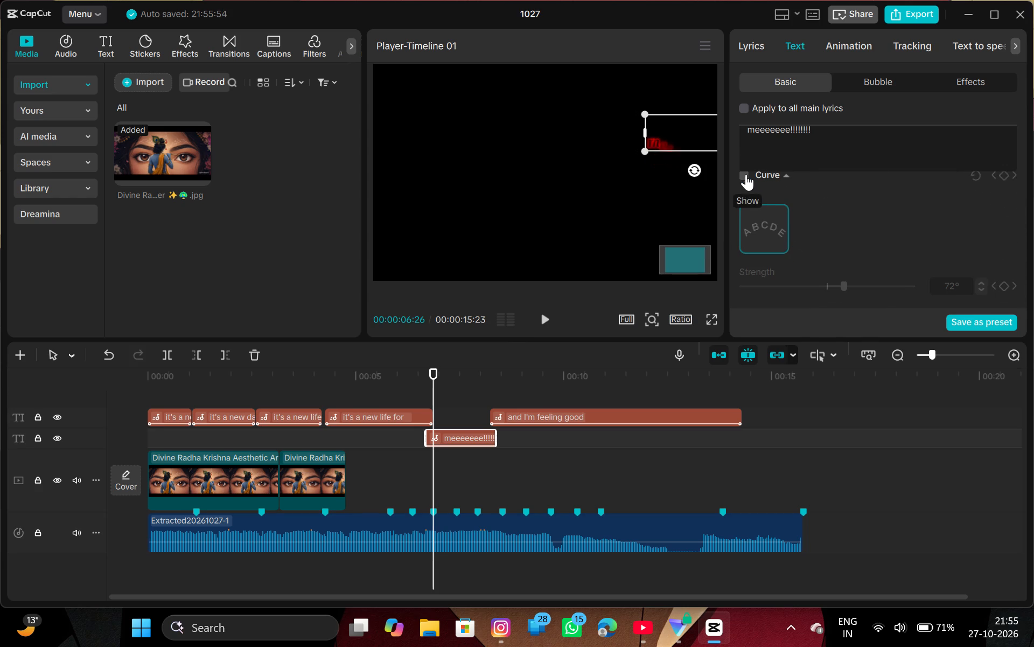
Add a Transform keyframe to the "meeeeeee!!!!!!!!" text at 00:00:06:26.
{"action": "scroll", "coordinate": [818, 326], "scroll_direction": "down", "scroll_amount": 4}
{"action": "scroll", "coordinate": [839, 225], "scroll_direction": "right", "scroll_amount": 1}
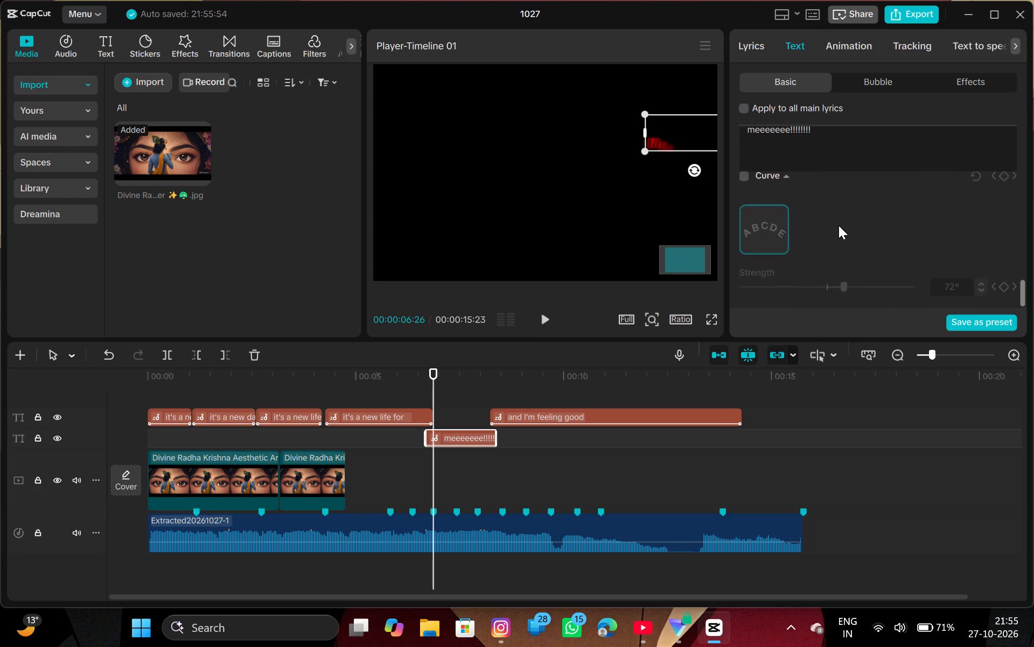
{"action": "scroll", "coordinate": [839, 225], "scroll_direction": "right", "scroll_amount": 1}
{"action": "scroll", "coordinate": [839, 225], "scroll_direction": "up", "scroll_amount": 8}
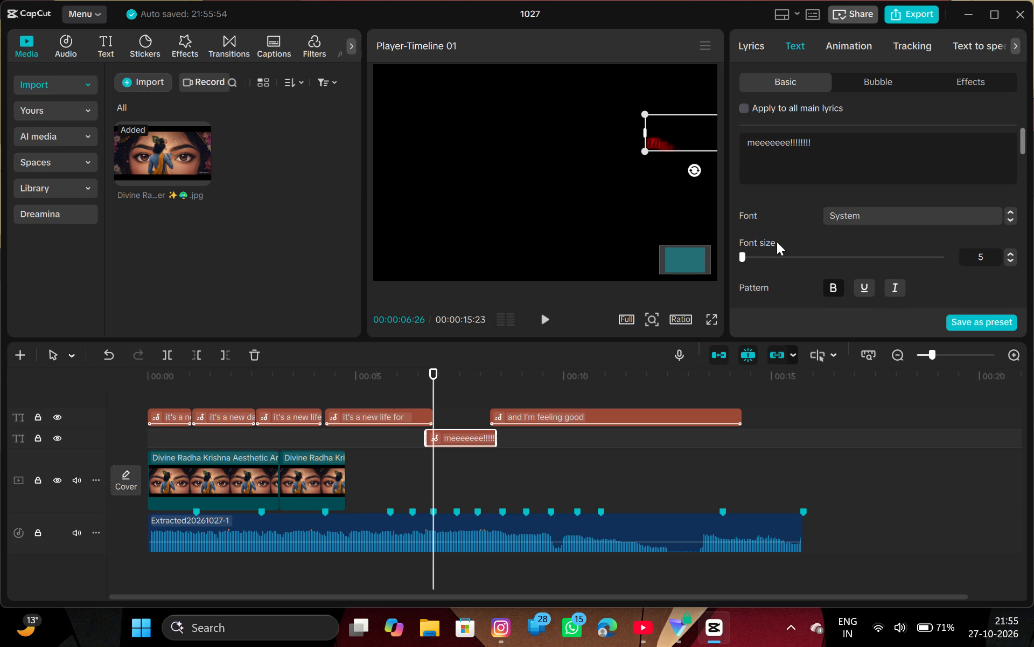
{"action": "scroll", "coordinate": [822, 244], "scroll_direction": "down", "scroll_amount": 1}
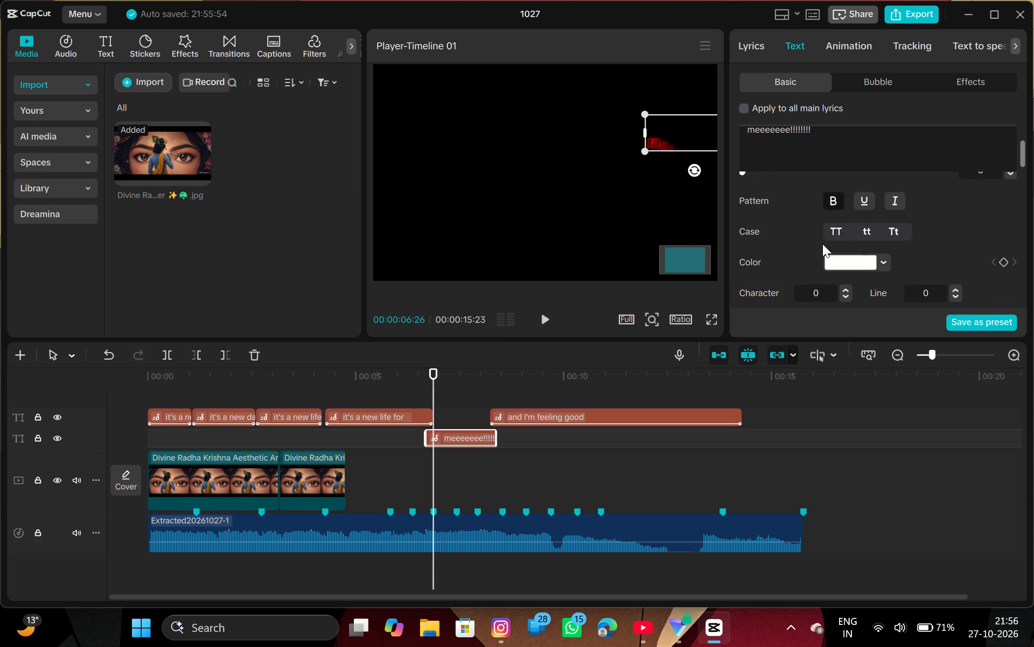
{"action": "scroll", "coordinate": [822, 244], "scroll_direction": "down", "scroll_amount": 6}
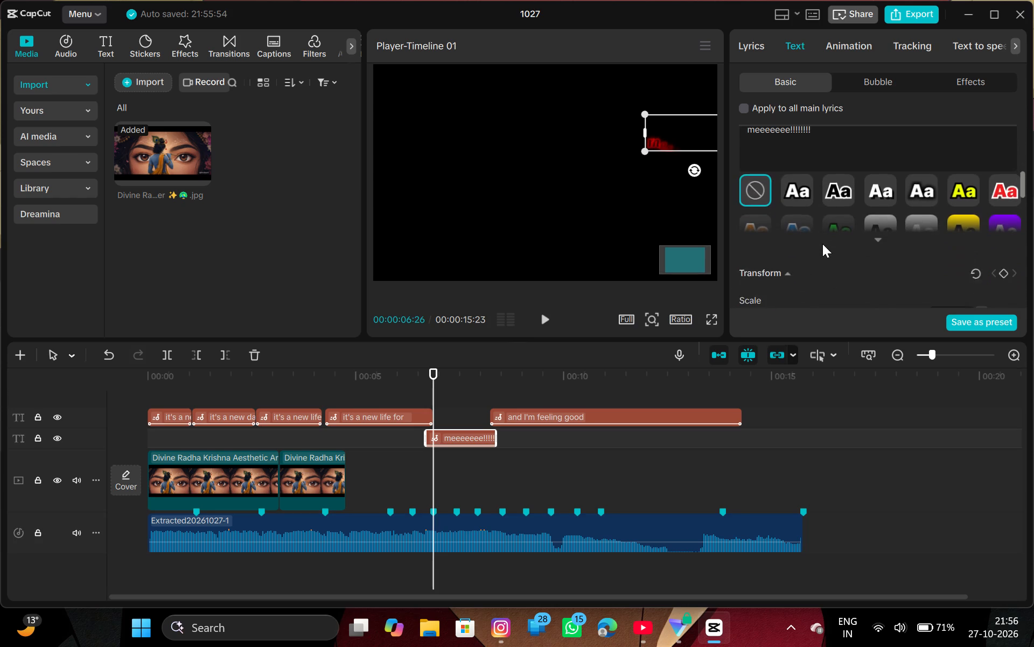
{"action": "scroll", "coordinate": [822, 244], "scroll_direction": "down", "scroll_amount": 4}
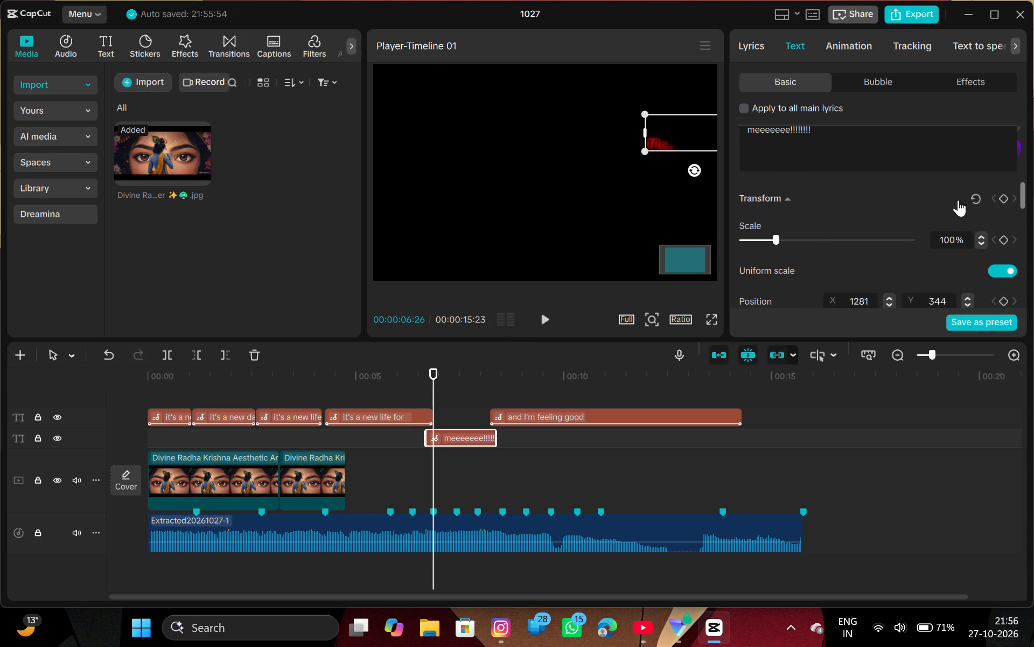
{"action": "left_click", "coordinate": [1007, 194]}
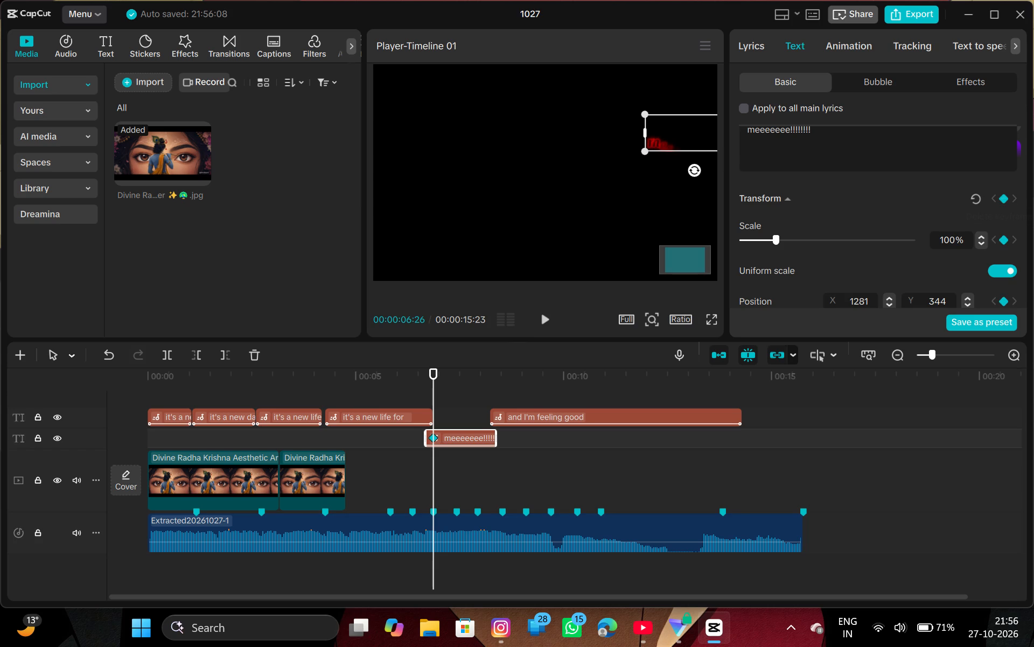
Enlarge the "meeeeeee!!!!!!!!" text in the player by its corner handle at the 00:00:06:26 keyframe.
{"action": "left_click_drag", "start_coordinate": [691, 141], "coordinate": [627, 141]}
{"action": "left_click", "coordinate": [652, 141]}
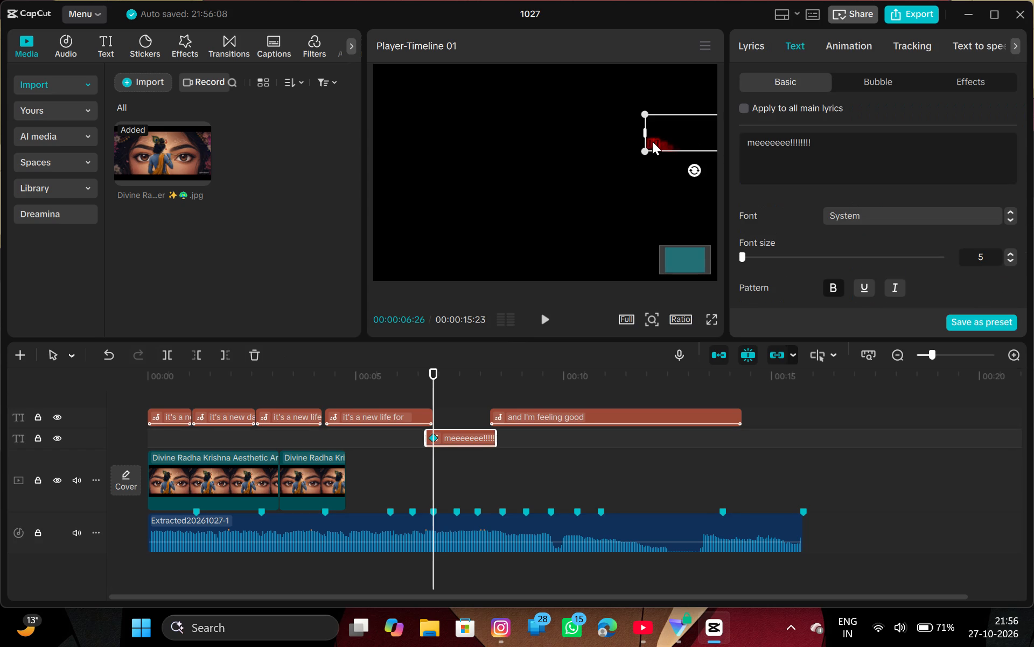
{"action": "left_click_drag", "start_coordinate": [644, 147], "coordinate": [613, 187]}
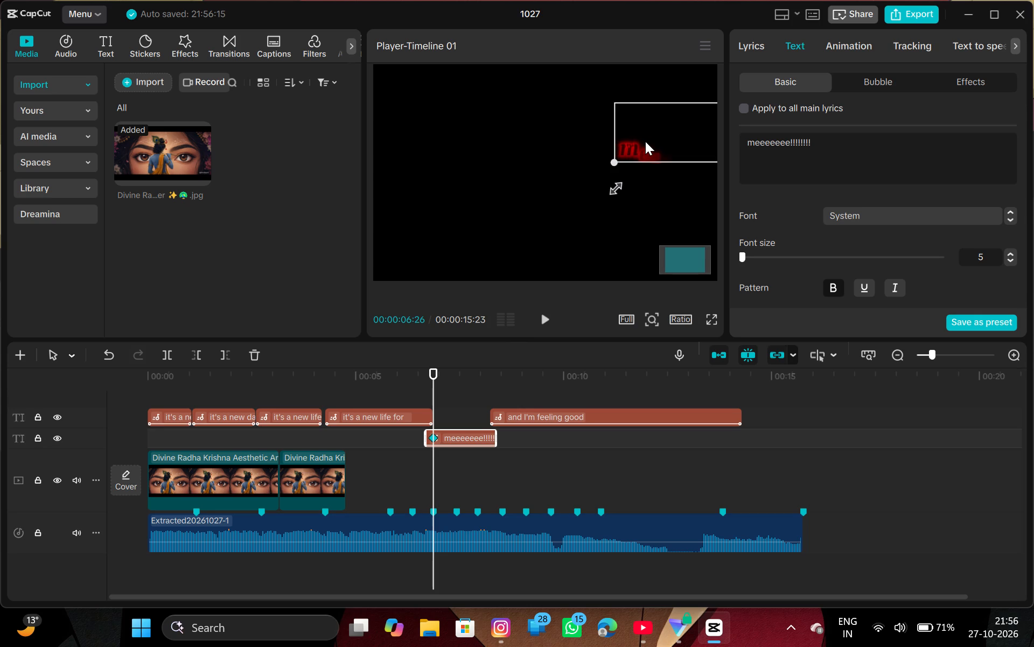
{"action": "left_click", "coordinate": [645, 141]}
{"action": "scroll", "coordinate": [814, 194], "scroll_direction": "down", "scroll_amount": 2}
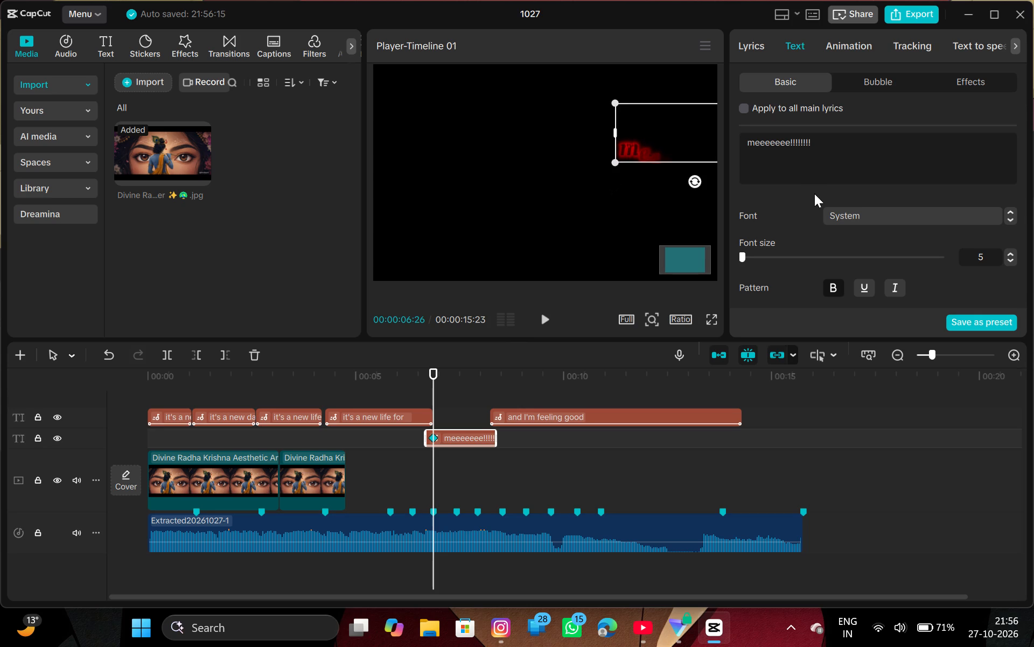
Undo the enlargement of the "meeeeeee!!!!!!!!" text at the 00:00:06:26 keyframe.
{"action": "scroll", "coordinate": [814, 194], "scroll_direction": "down", "scroll_amount": 3}
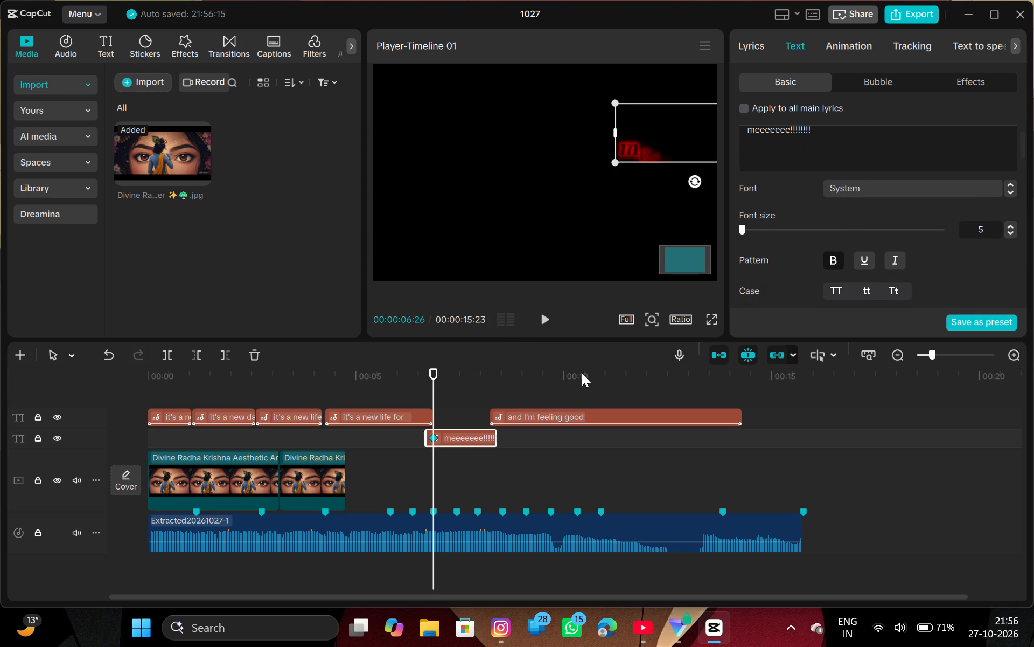
{"action": "left_click_drag", "start_coordinate": [432, 456], "coordinate": [478, 466]}
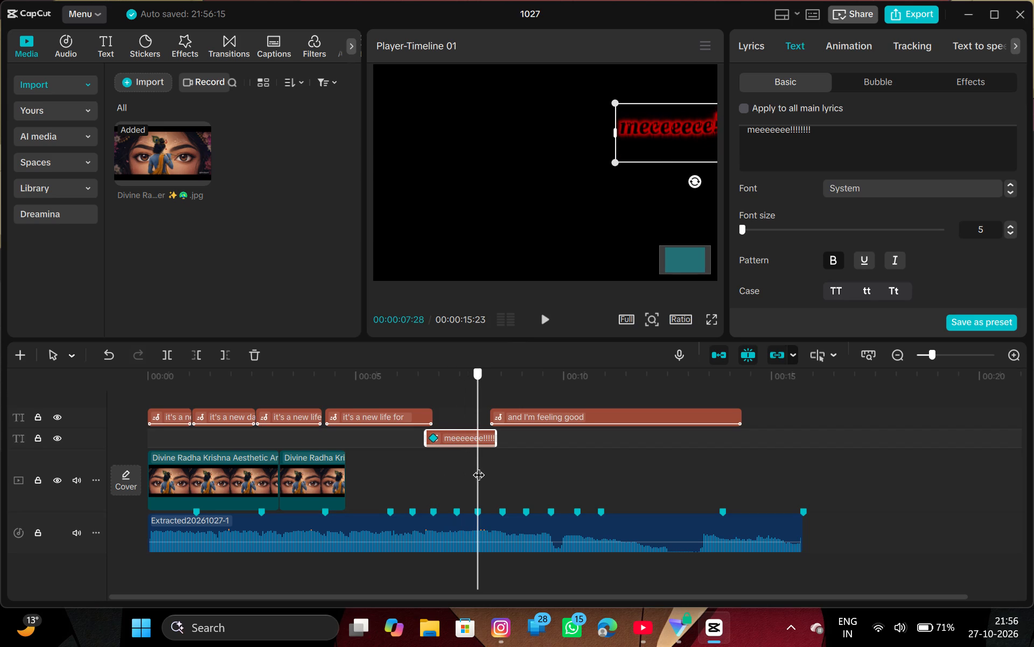
{"action": "left_click_drag", "start_coordinate": [478, 466], "coordinate": [437, 465]}
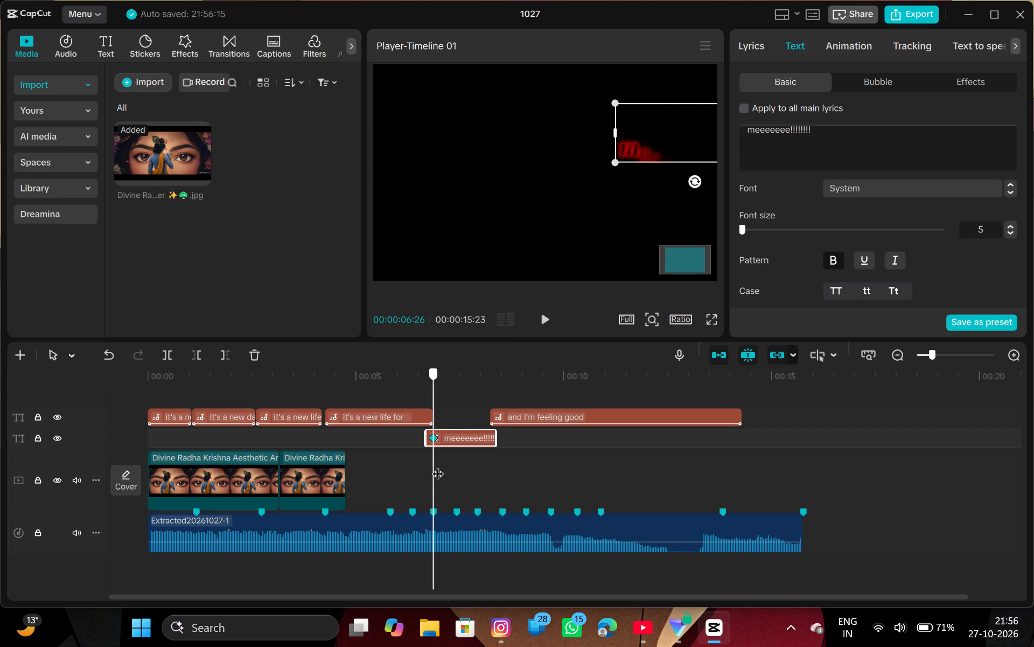
{"action": "left_click_drag", "start_coordinate": [437, 465], "coordinate": [437, 465]}
{"action": "key", "text": "ctrl+z"}
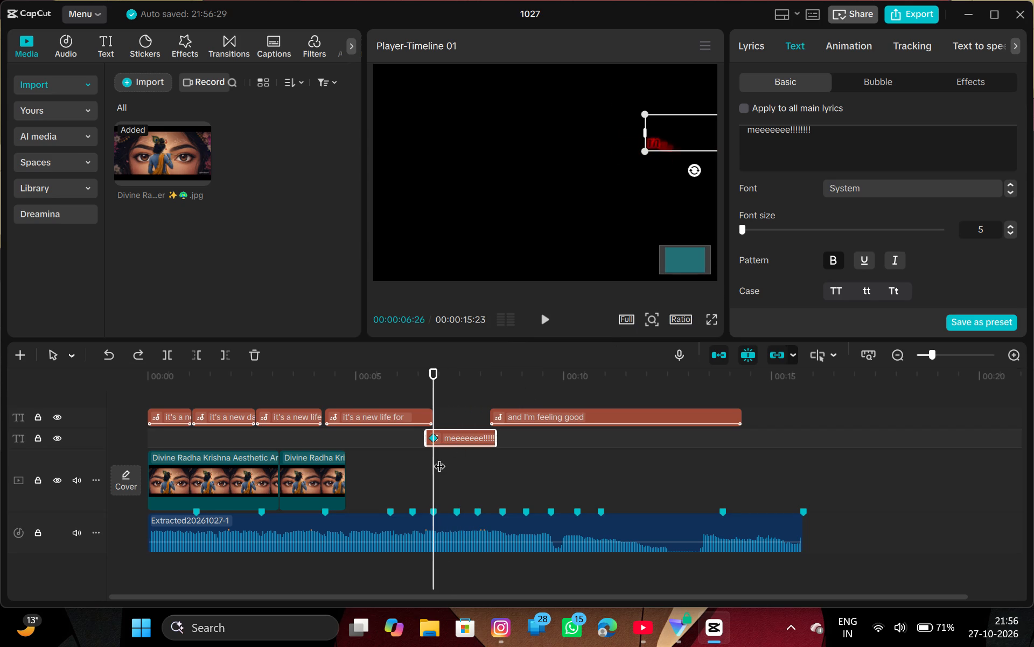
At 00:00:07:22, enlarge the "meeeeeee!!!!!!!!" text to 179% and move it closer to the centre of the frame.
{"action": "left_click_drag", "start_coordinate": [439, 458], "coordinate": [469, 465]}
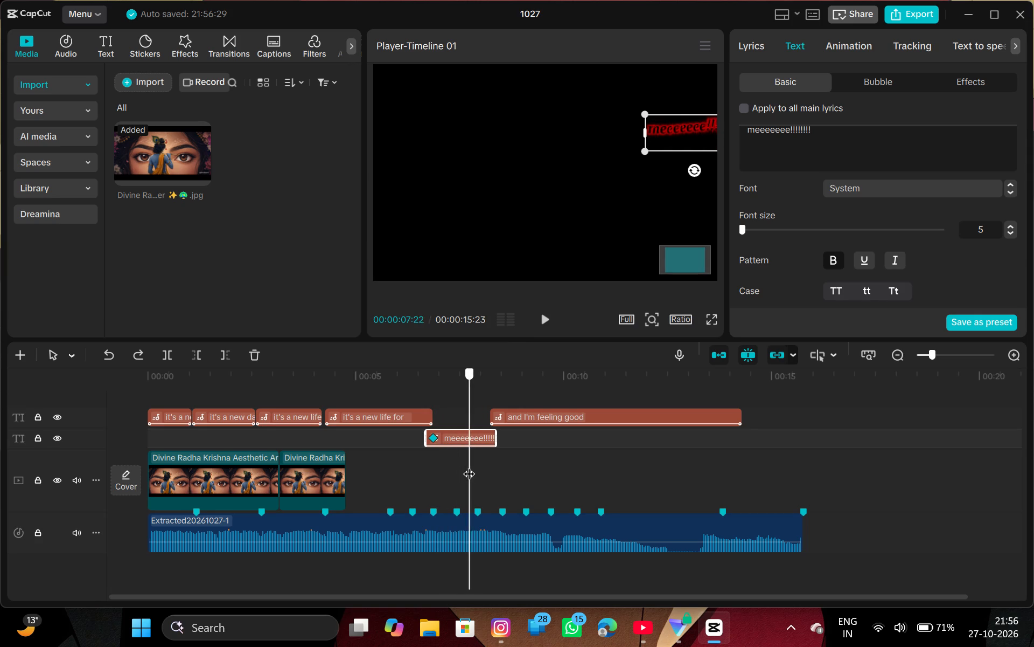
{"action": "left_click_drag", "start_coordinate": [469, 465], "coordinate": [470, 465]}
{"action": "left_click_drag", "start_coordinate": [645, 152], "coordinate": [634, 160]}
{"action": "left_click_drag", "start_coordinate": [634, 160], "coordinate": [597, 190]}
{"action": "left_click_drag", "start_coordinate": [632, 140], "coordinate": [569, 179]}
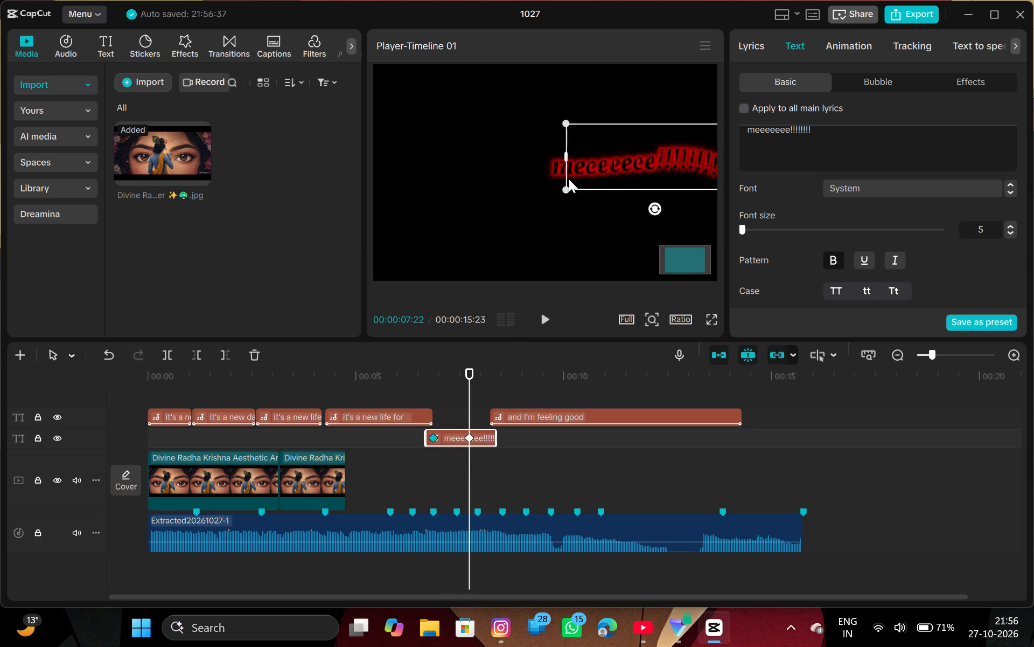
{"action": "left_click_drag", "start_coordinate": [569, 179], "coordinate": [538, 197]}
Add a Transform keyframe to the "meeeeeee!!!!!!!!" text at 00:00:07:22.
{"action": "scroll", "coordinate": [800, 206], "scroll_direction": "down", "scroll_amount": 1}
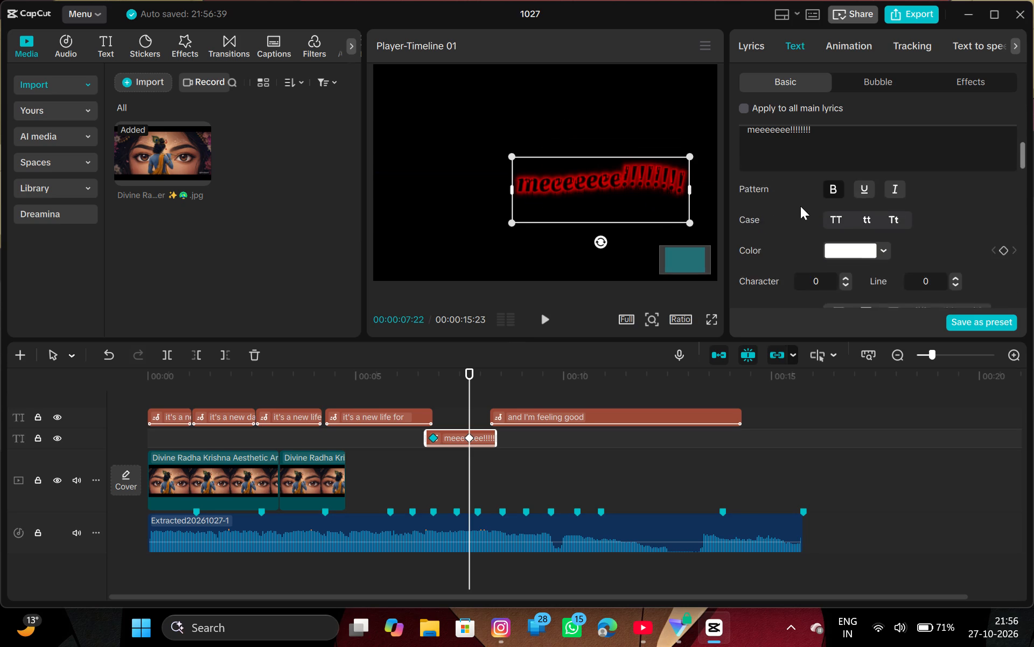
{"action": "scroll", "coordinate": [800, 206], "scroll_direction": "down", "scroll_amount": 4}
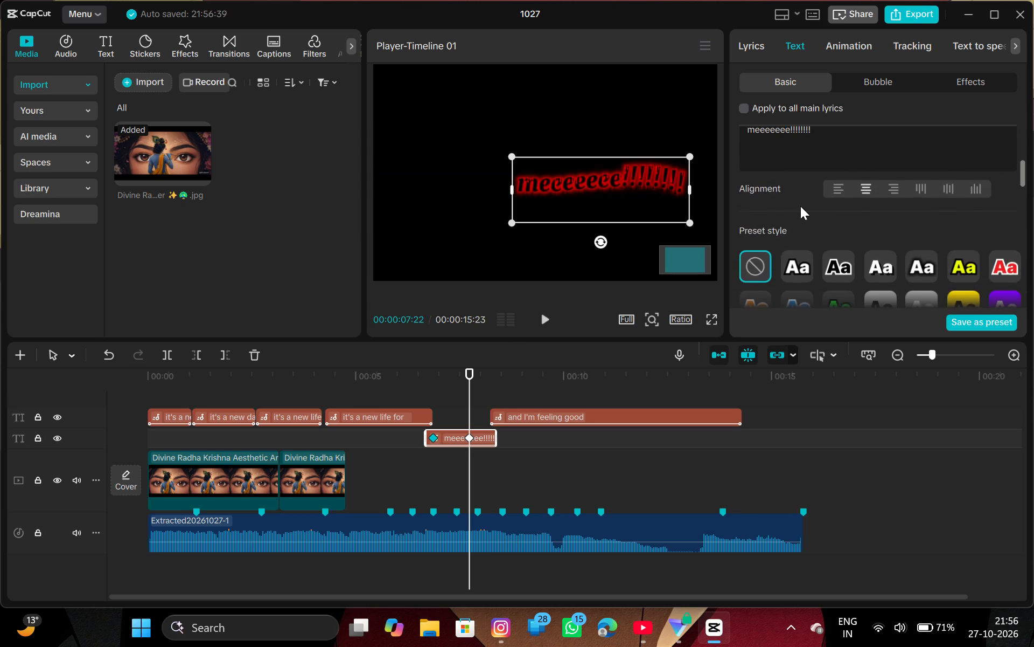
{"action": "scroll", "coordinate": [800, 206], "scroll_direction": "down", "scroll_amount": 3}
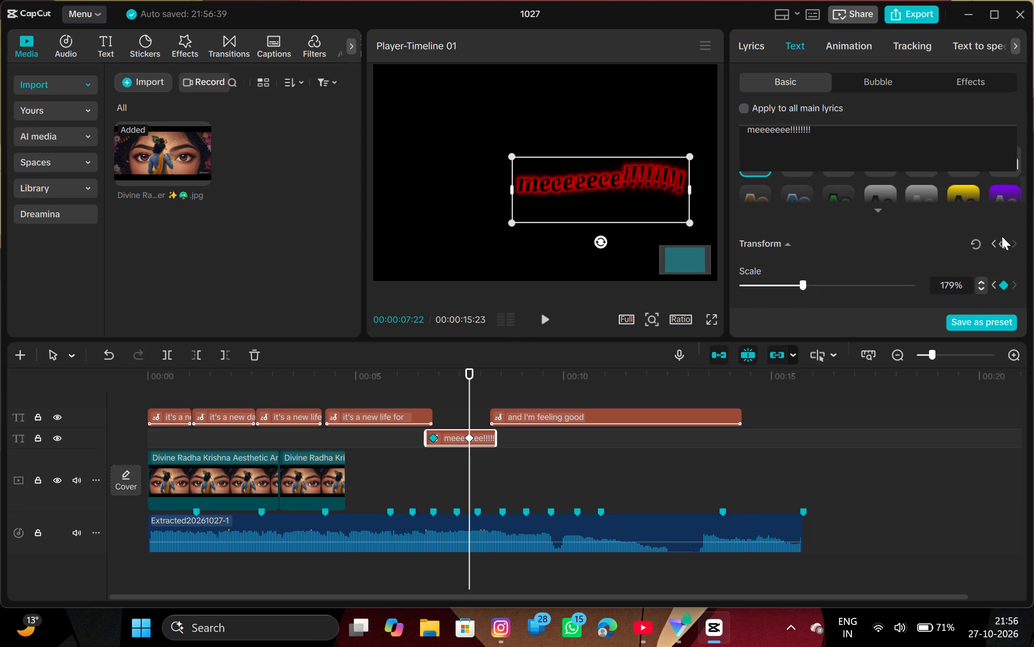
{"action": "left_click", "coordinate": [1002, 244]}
Review the keyframed "meeeeeee!!!!!!!!" animation by scrubbing over the clip and playing the timeline from the start.
{"action": "left_click_drag", "start_coordinate": [471, 458], "coordinate": [429, 463]}
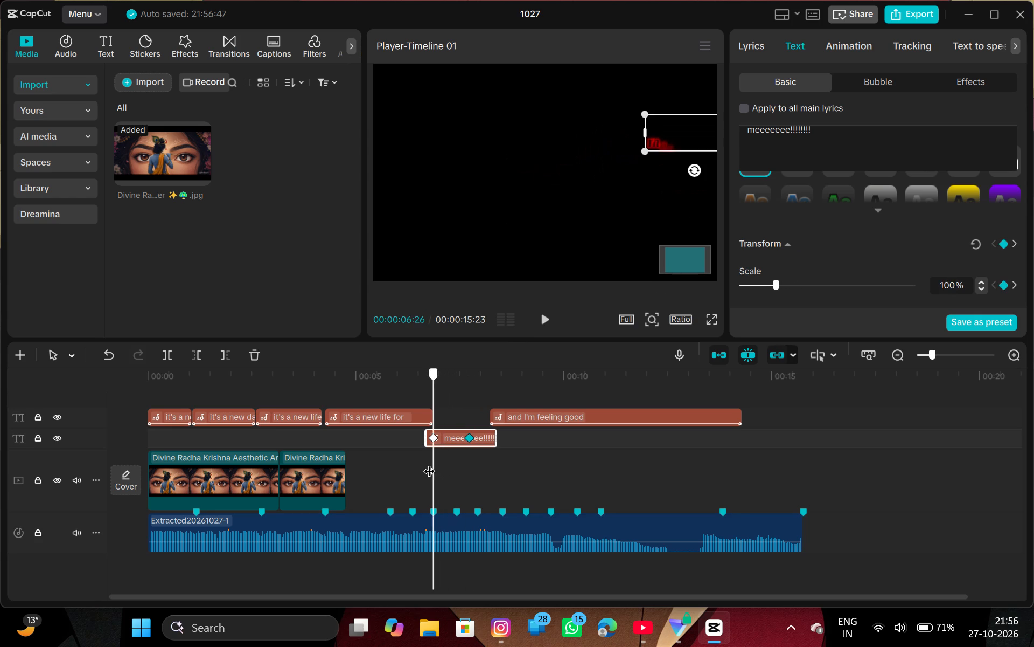
{"action": "left_click_drag", "start_coordinate": [429, 463], "coordinate": [461, 467]}
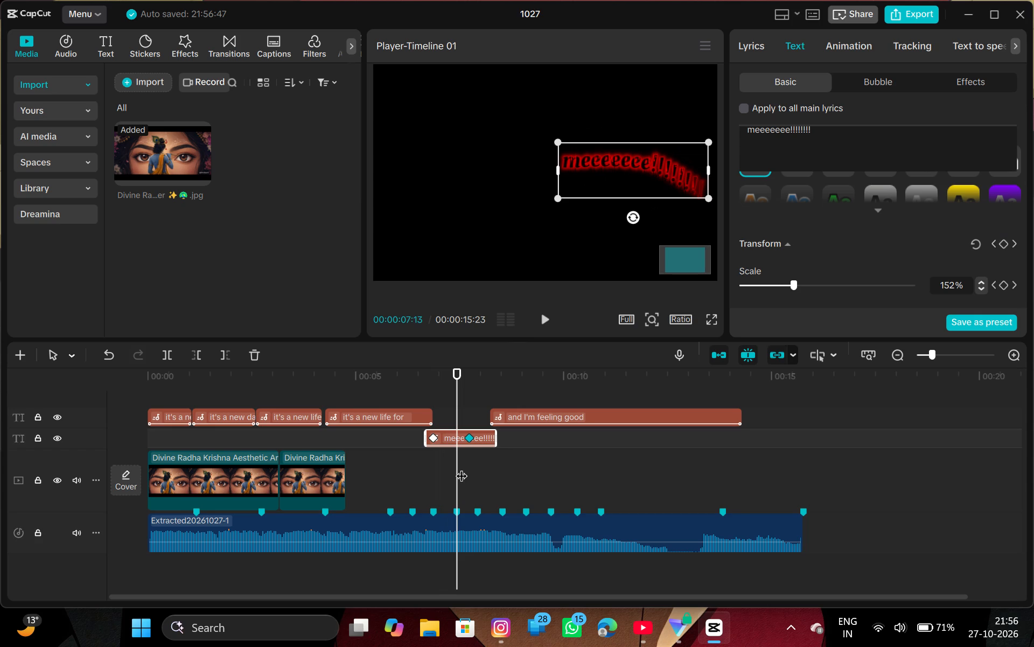
{"action": "scroll", "coordinate": [660, 624], "scroll_direction": "up", "scroll_amount": 1}
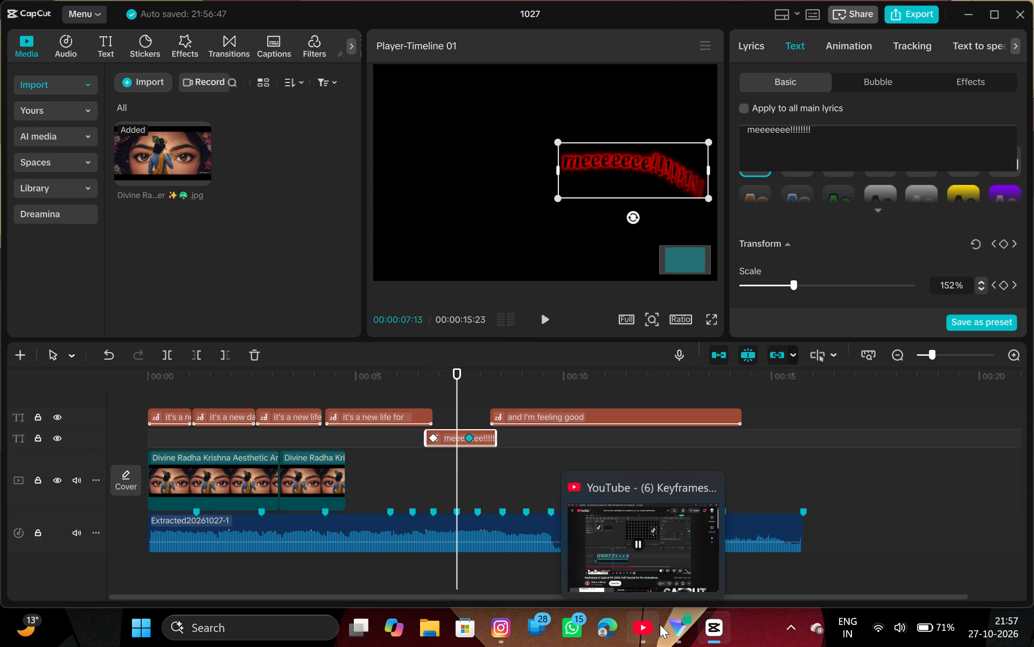
{"action": "scroll", "coordinate": [660, 624], "scroll_direction": "up", "scroll_amount": 2}
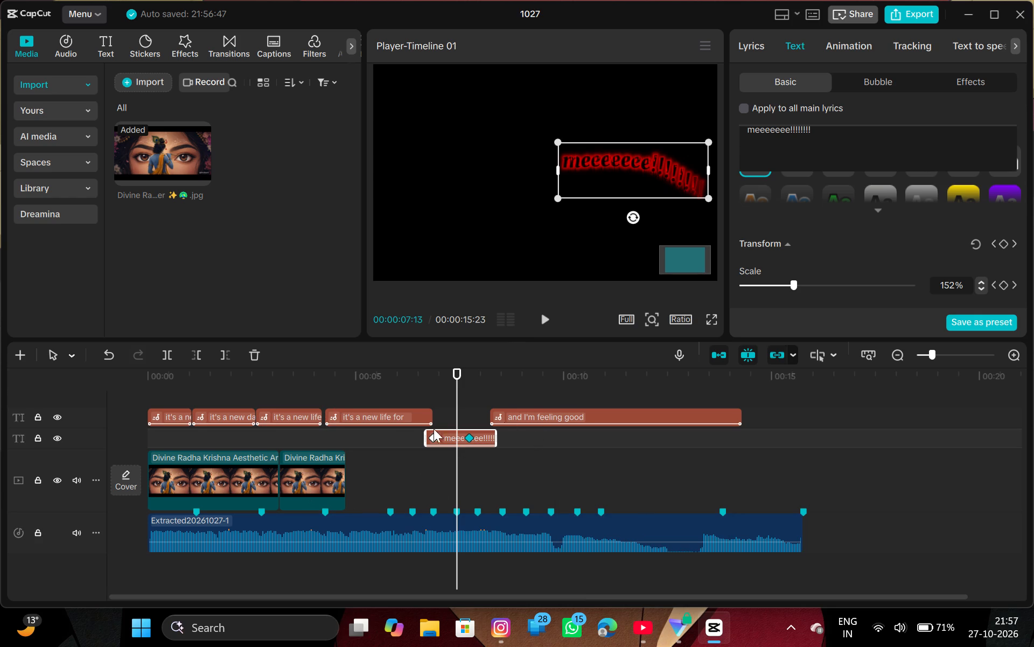
{"action": "left_click_drag", "start_coordinate": [455, 465], "coordinate": [0, 474]}
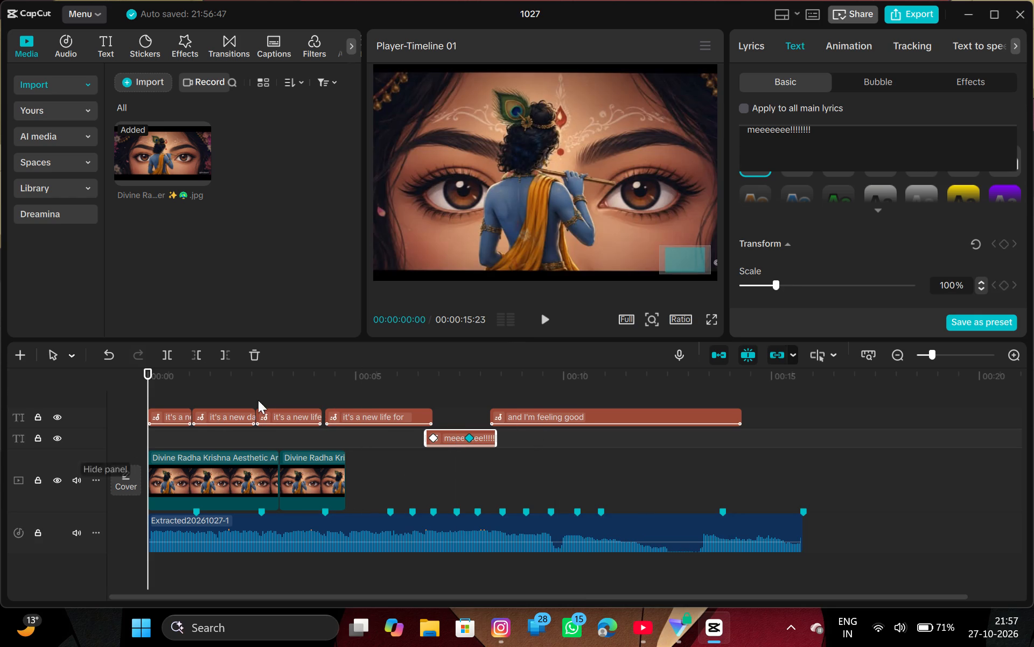
{"action": "left_click", "coordinate": [551, 314]}
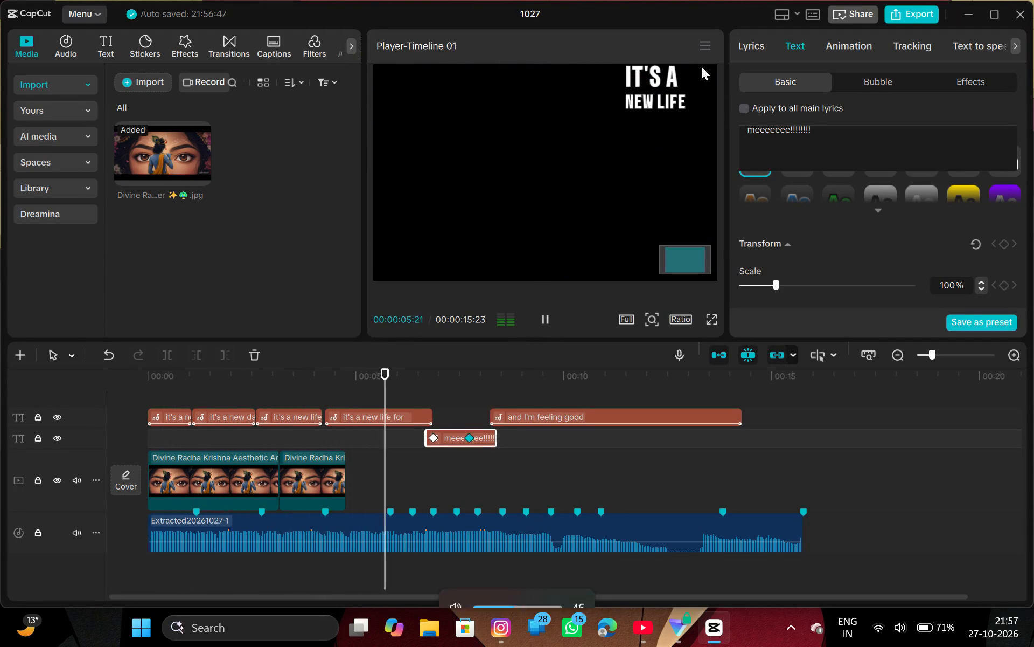
{"action": "scroll", "coordinate": [606, 123], "scroll_direction": "down", "scroll_amount": 2, "text": "ctrl"}
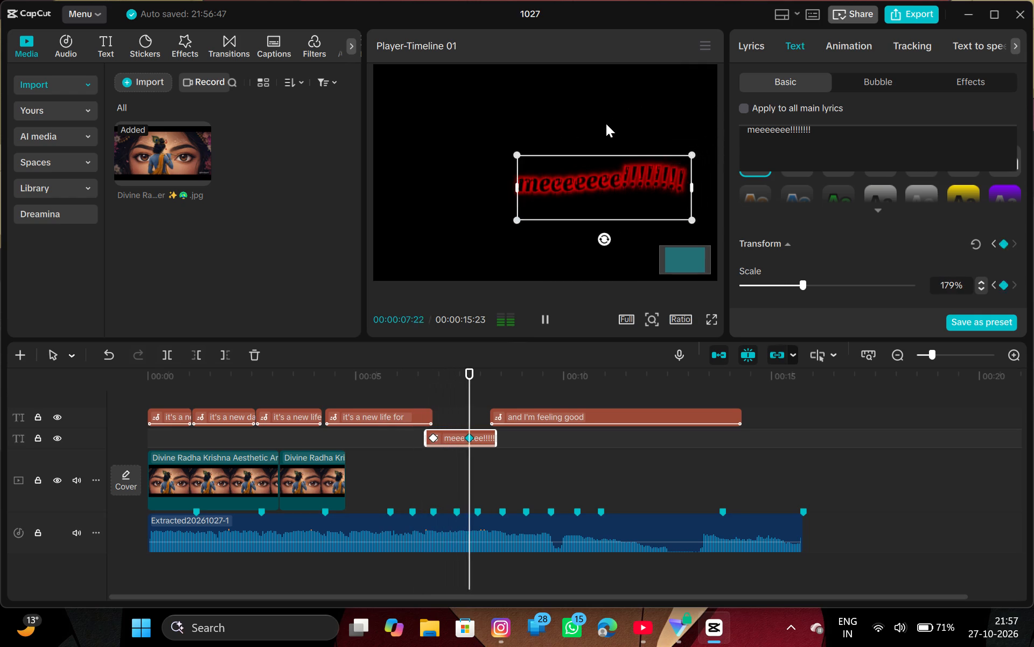
{"action": "scroll", "coordinate": [606, 123], "scroll_direction": "down", "scroll_amount": 5, "text": "ctrl"}
{"action": "scroll", "coordinate": [606, 123], "scroll_direction": "up", "scroll_amount": 1, "text": "ctrl"}
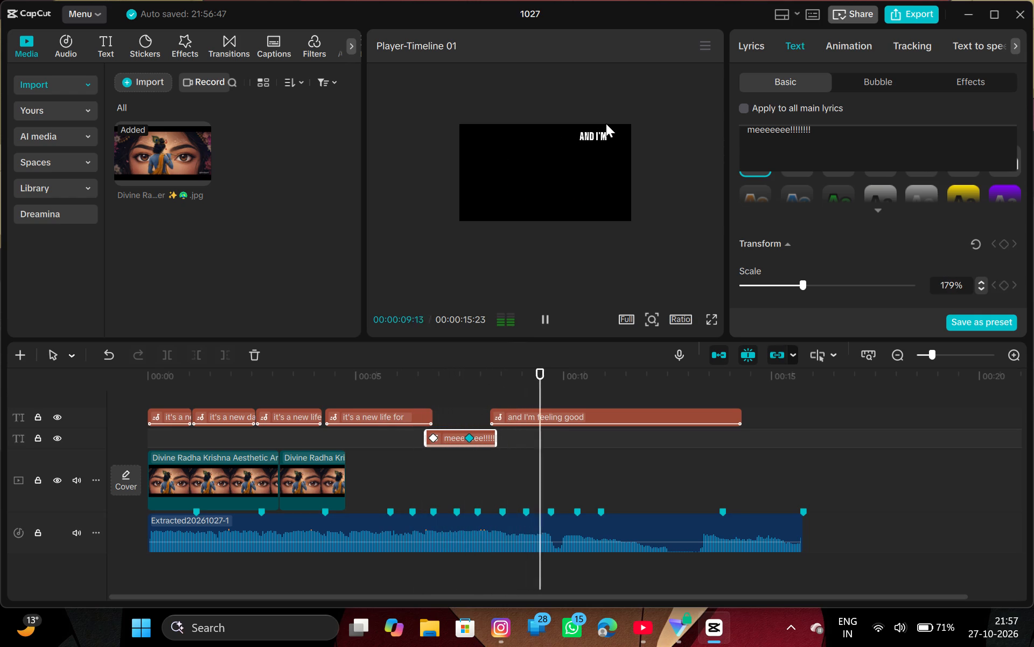
{"action": "scroll", "coordinate": [606, 123], "scroll_direction": "up", "scroll_amount": 4, "text": "ctrl"}
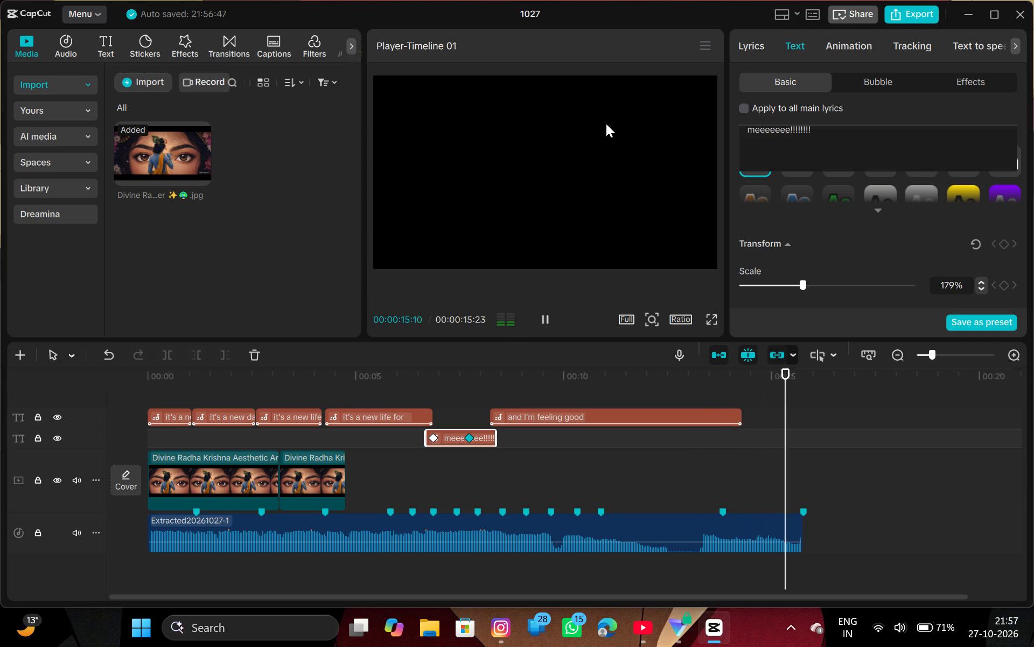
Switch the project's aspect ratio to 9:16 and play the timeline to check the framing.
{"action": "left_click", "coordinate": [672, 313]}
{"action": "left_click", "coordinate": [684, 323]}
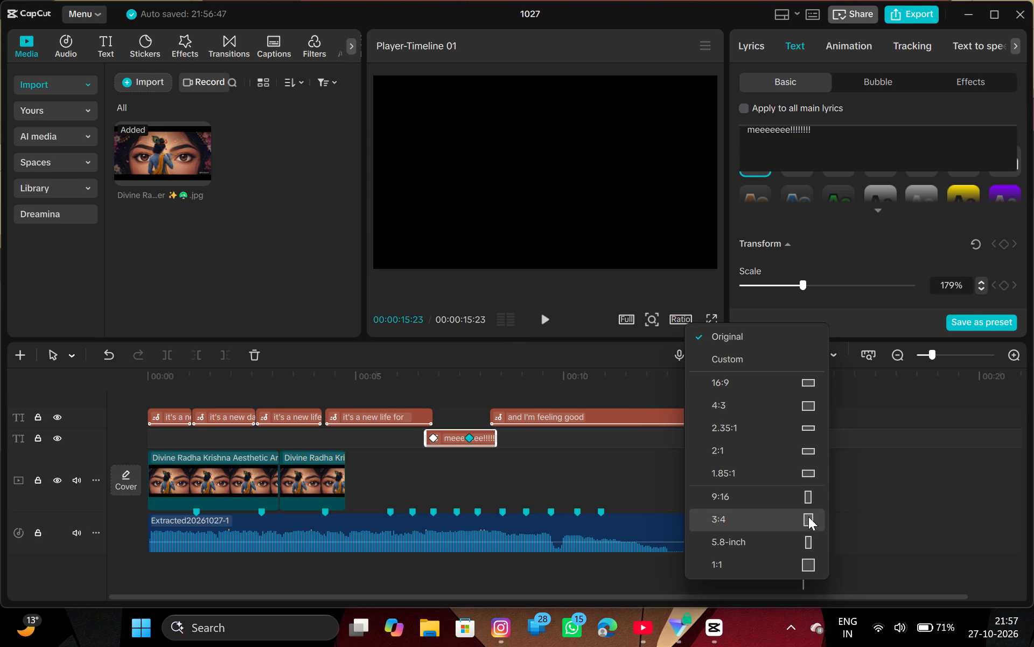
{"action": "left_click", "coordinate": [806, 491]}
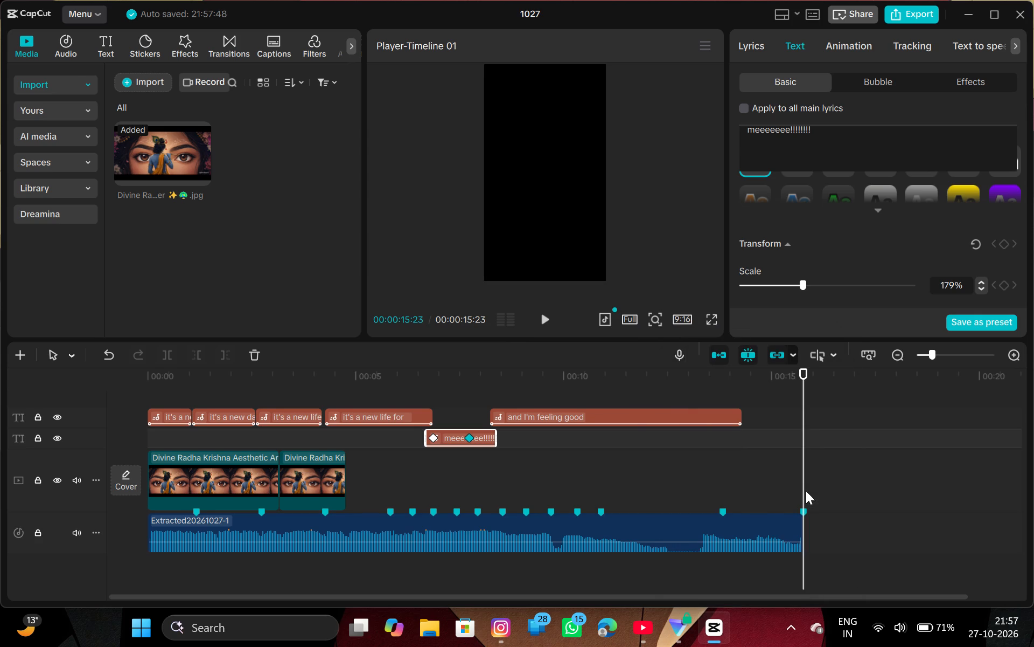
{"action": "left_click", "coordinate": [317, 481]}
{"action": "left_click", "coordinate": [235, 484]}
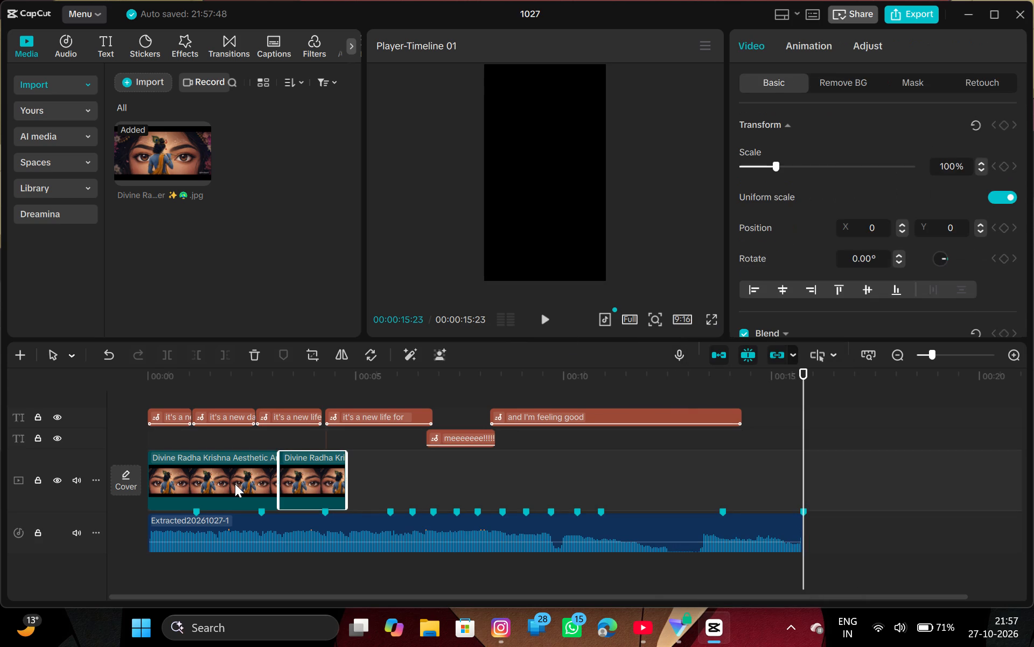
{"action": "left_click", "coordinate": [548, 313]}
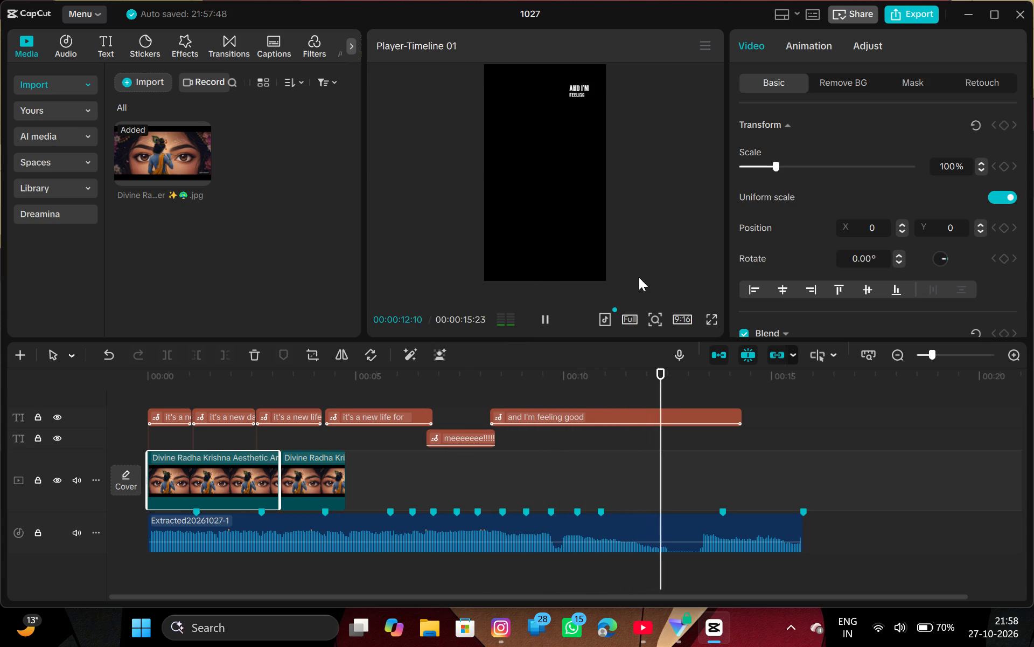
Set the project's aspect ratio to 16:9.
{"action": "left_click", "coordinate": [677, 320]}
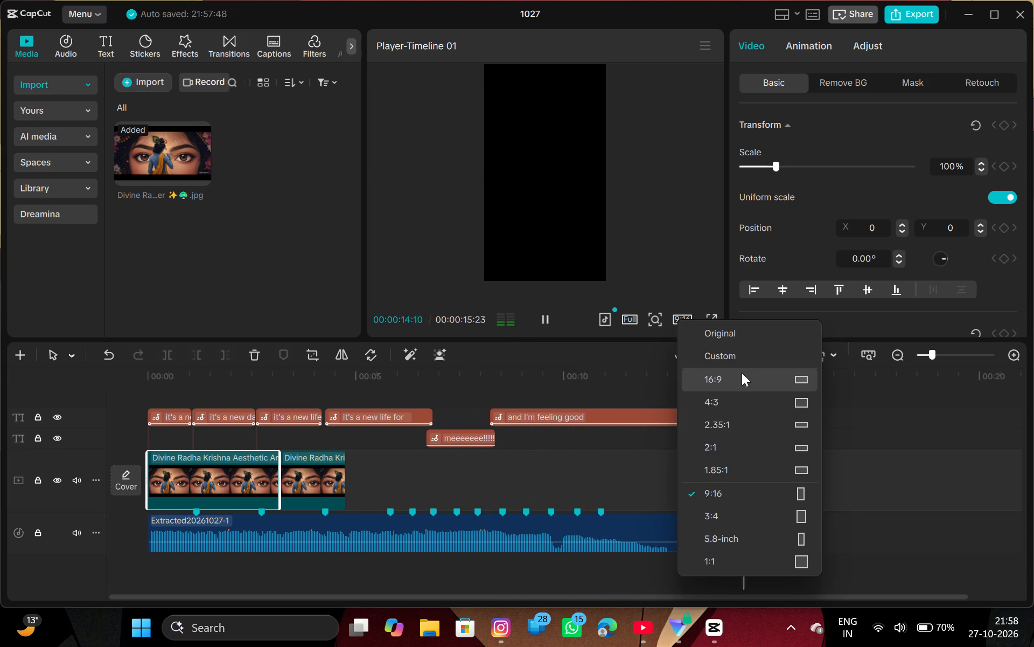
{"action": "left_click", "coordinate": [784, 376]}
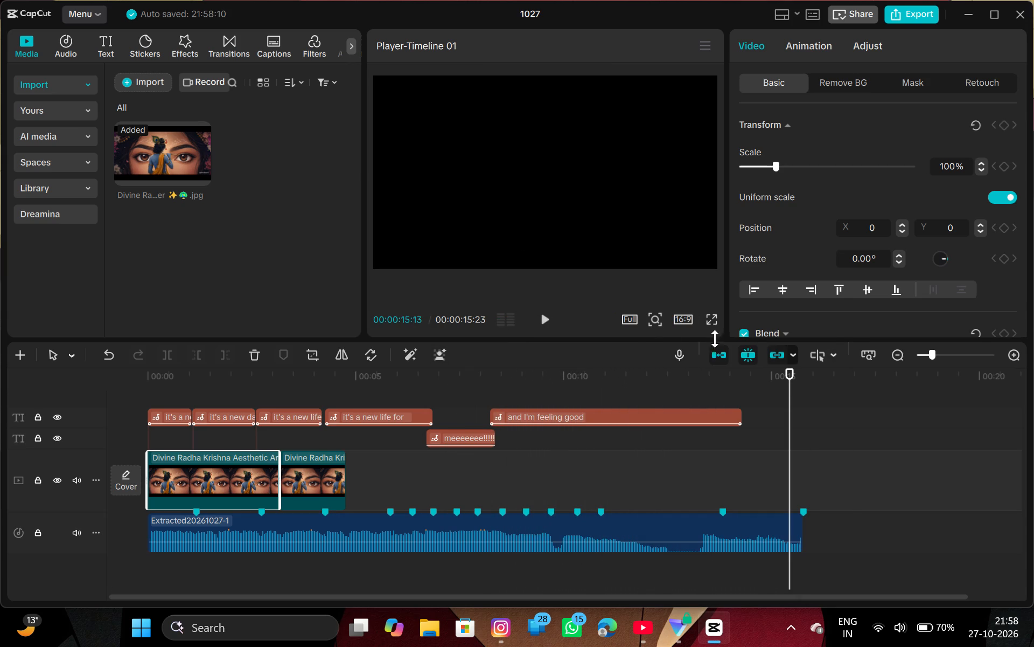
Undo the aspect ratio changes and the keyframe, scale and position edits on the "meeeeeee!!!!!!!!" text.
{"action": "left_click", "coordinate": [470, 425]}
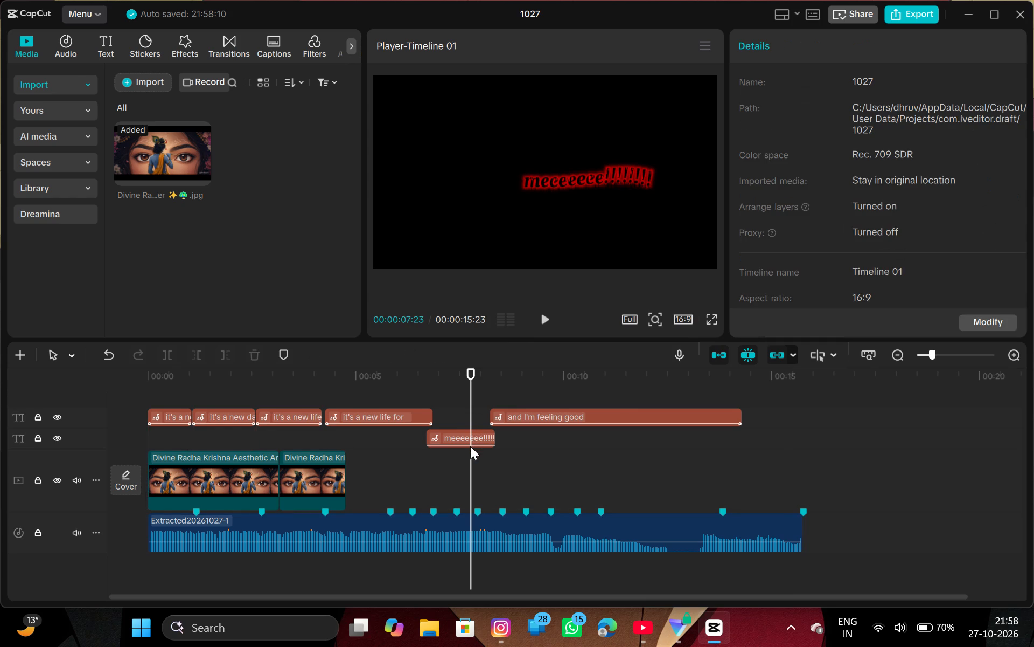
{"action": "left_click", "coordinate": [461, 438]}
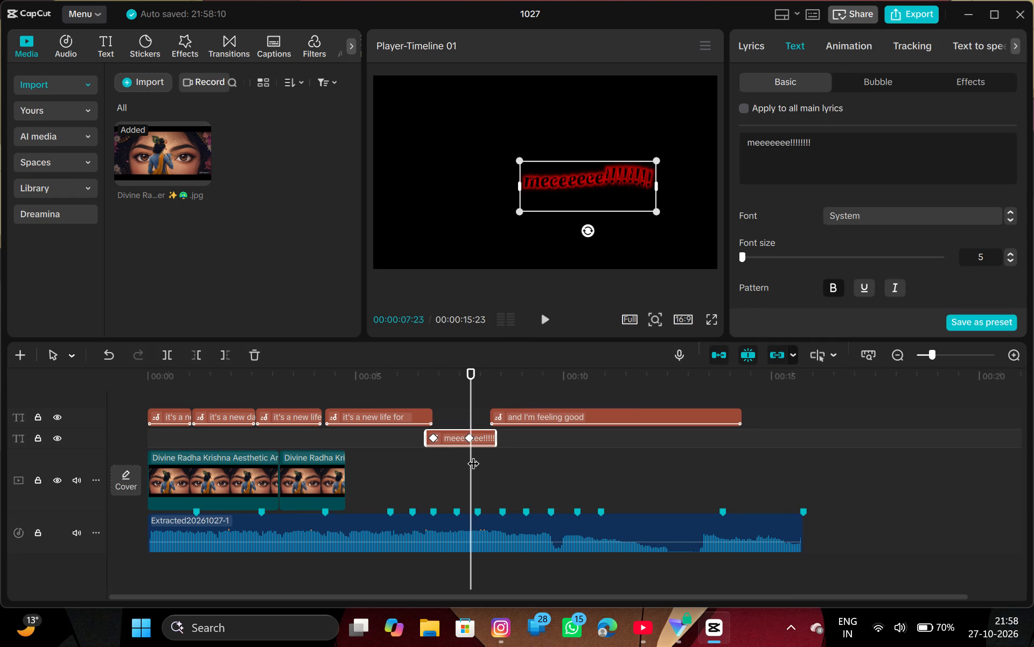
{"action": "key", "text": "ctrl+z"}
{"action": "key", "text": "ctrl+z"}
{"action": "key", "text": "ctrl+z"}
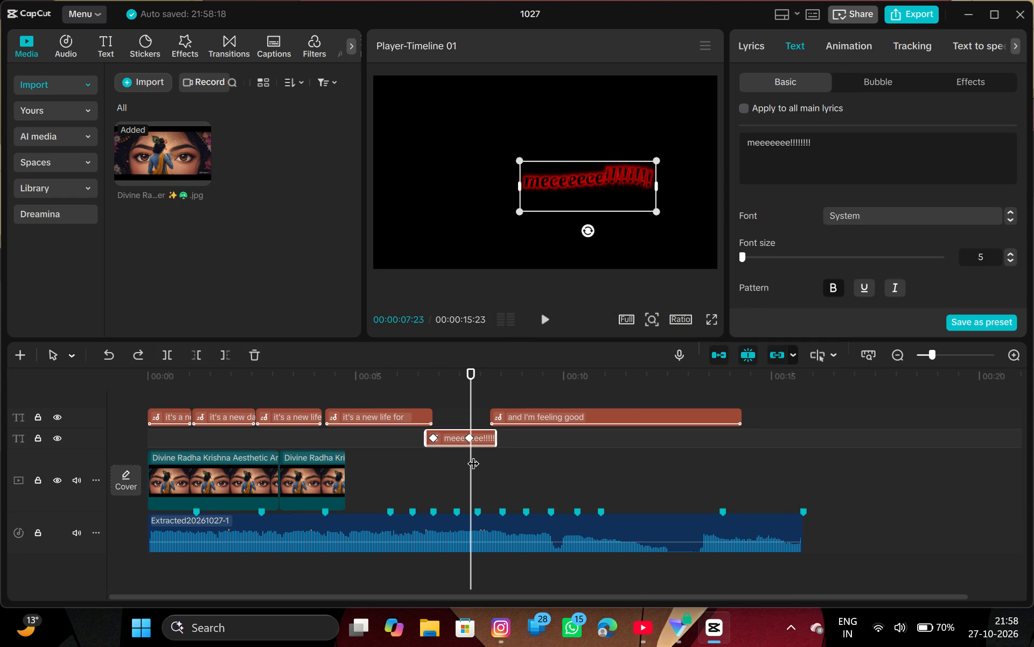
{"action": "key", "text": "ctrl+z"}
{"action": "key", "text": "ctrl+z"}
{"action": "key", "text": "ctrl+z"}
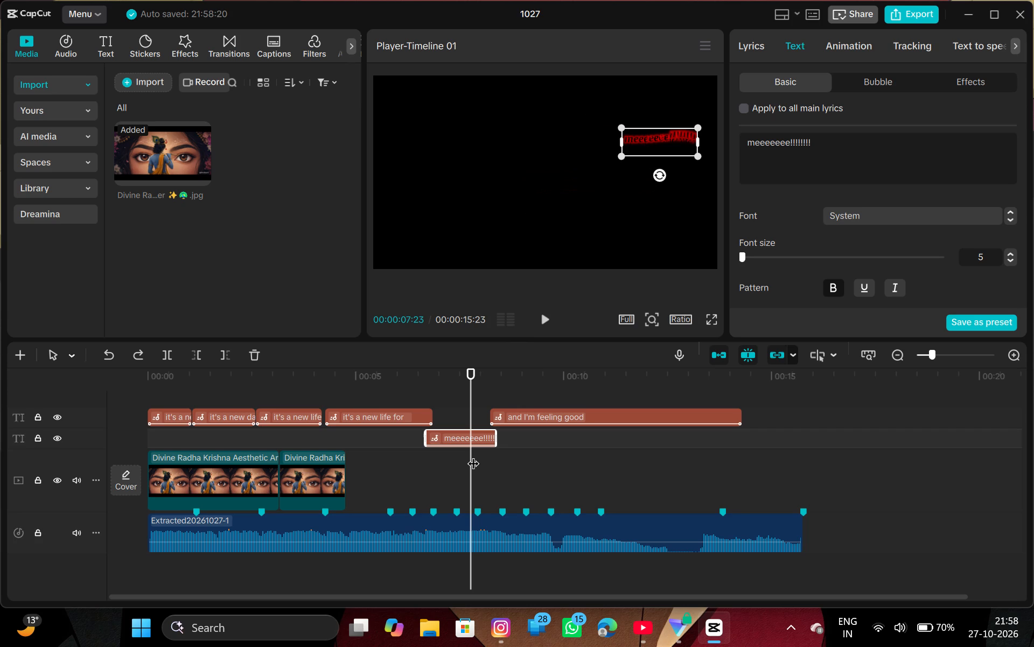
Add a keyframe at the start of the "meeeeeee!!!!!!!!" text clip, at 00:00:06:21.
{"action": "left_click_drag", "start_coordinate": [473, 455], "coordinate": [440, 464]}
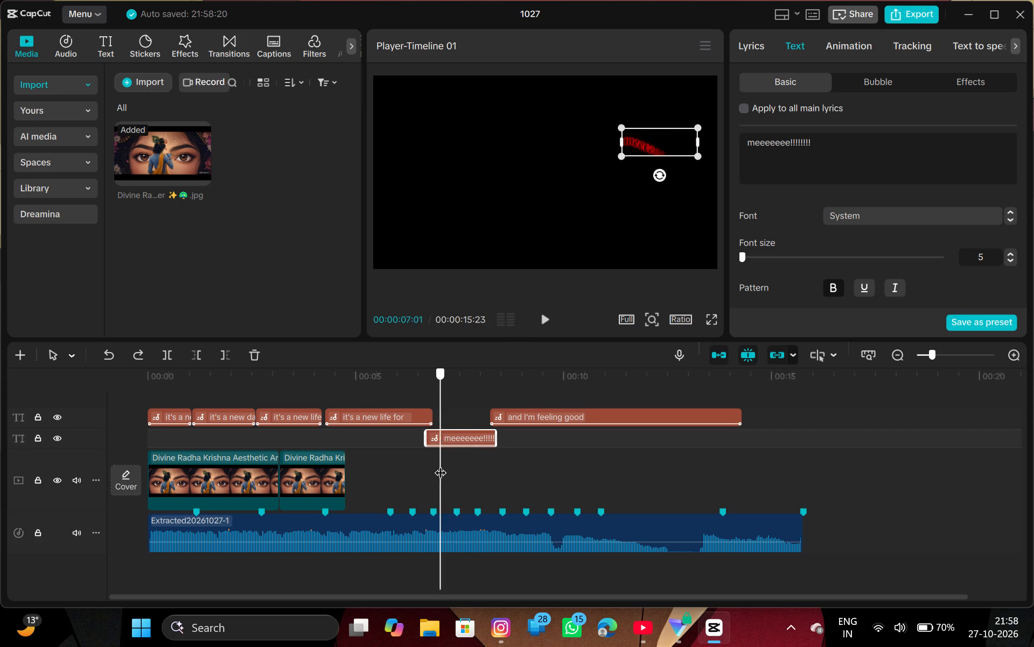
{"action": "left_click_drag", "start_coordinate": [440, 464], "coordinate": [430, 453]}
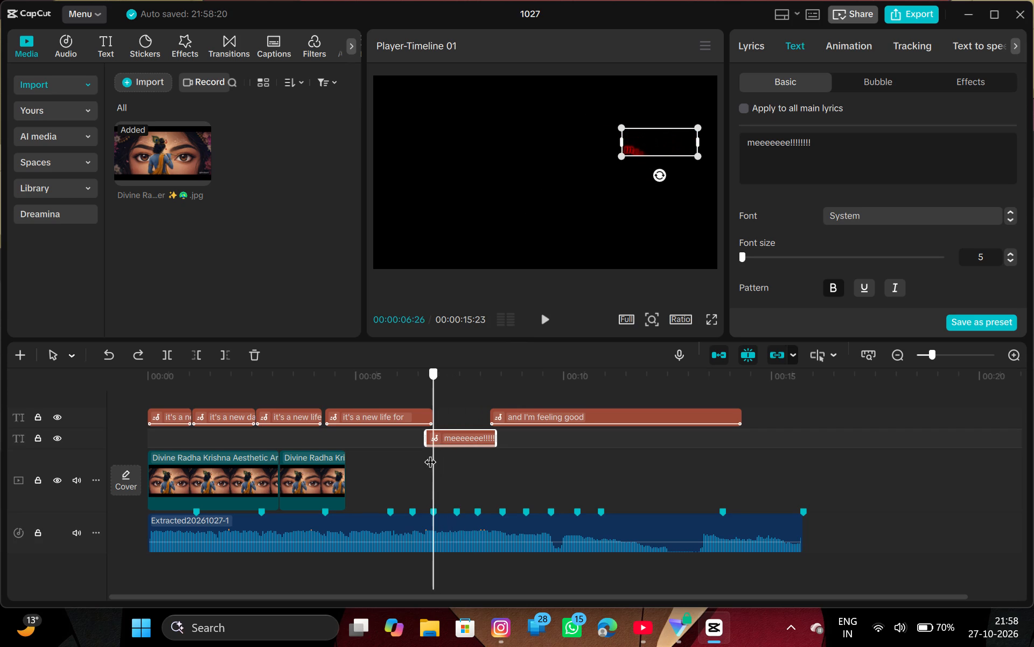
{"action": "left_click_drag", "start_coordinate": [430, 453], "coordinate": [425, 448]}
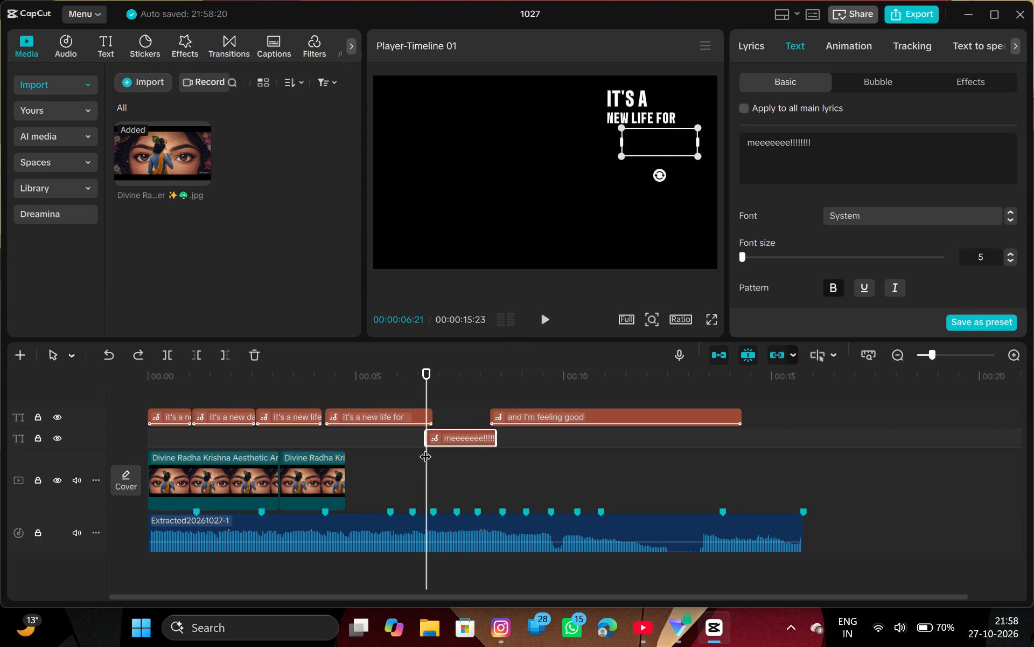
{"action": "key", "text": "alt+shift+k"}
Look through the "meeeeeee!!!!!!!!" text's basic properties, from font and colour to the Transform and Blend settings.
{"action": "scroll", "coordinate": [896, 217], "scroll_direction": "down", "scroll_amount": 2}
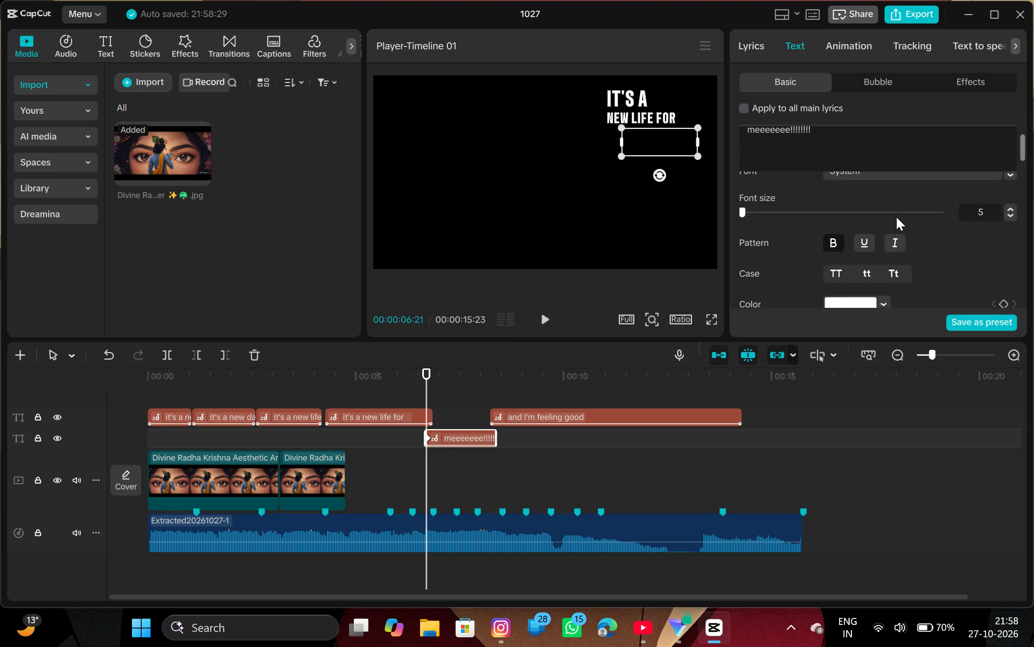
{"action": "scroll", "coordinate": [896, 217], "scroll_direction": "down", "scroll_amount": 2}
{"action": "scroll", "coordinate": [896, 217], "scroll_direction": "up", "scroll_amount": 1}
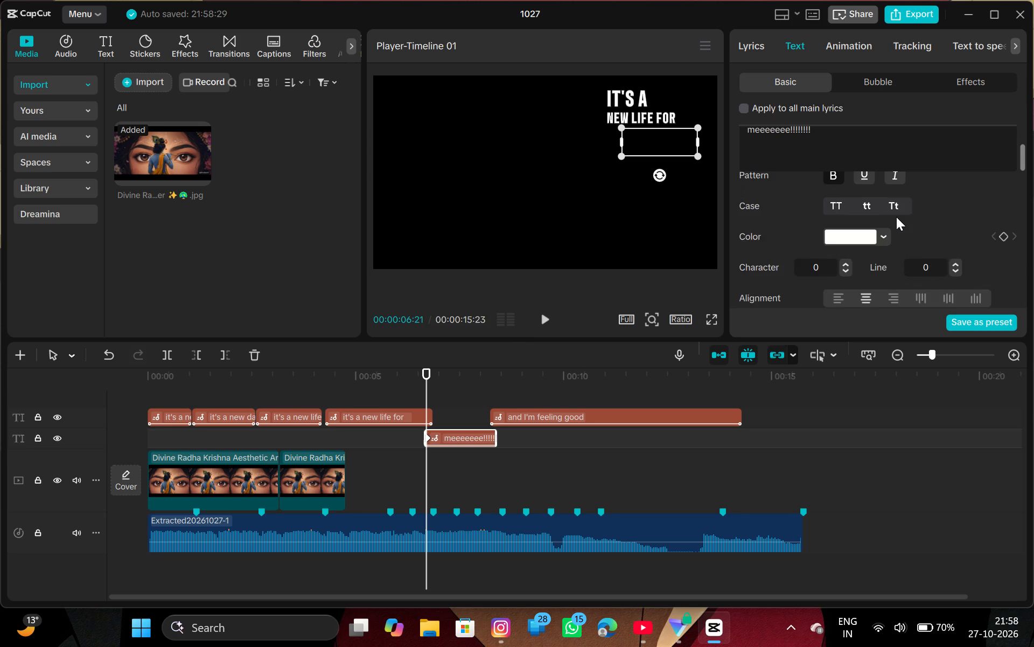
{"action": "scroll", "coordinate": [896, 217], "scroll_direction": "up", "scroll_amount": 4}
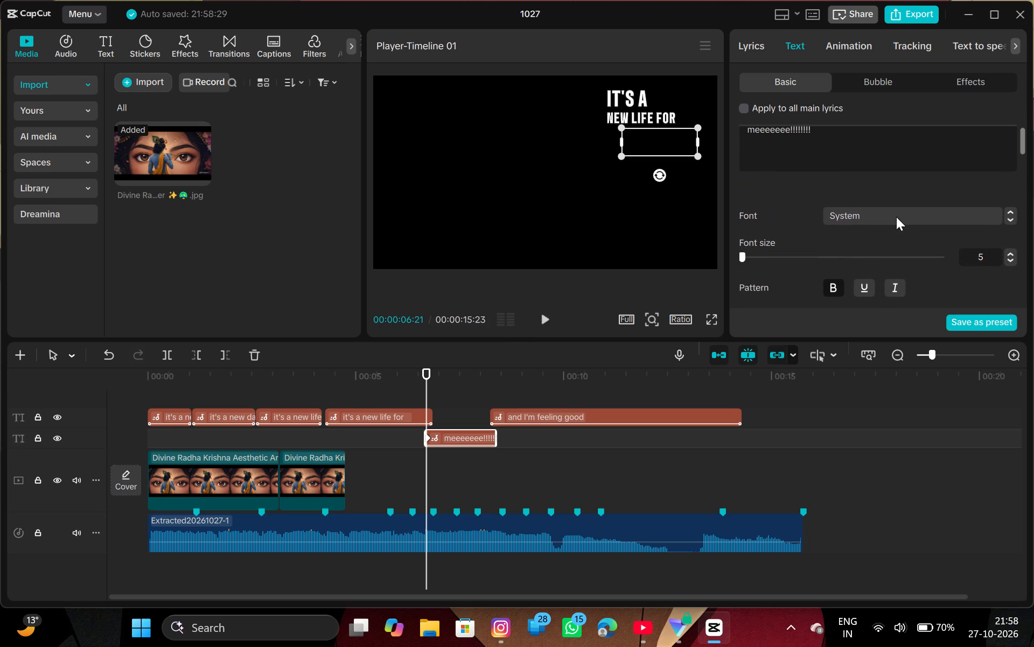
{"action": "scroll", "coordinate": [896, 217], "scroll_direction": "up", "scroll_amount": 3}
{"action": "scroll", "coordinate": [896, 217], "scroll_direction": "down", "scroll_amount": 5}
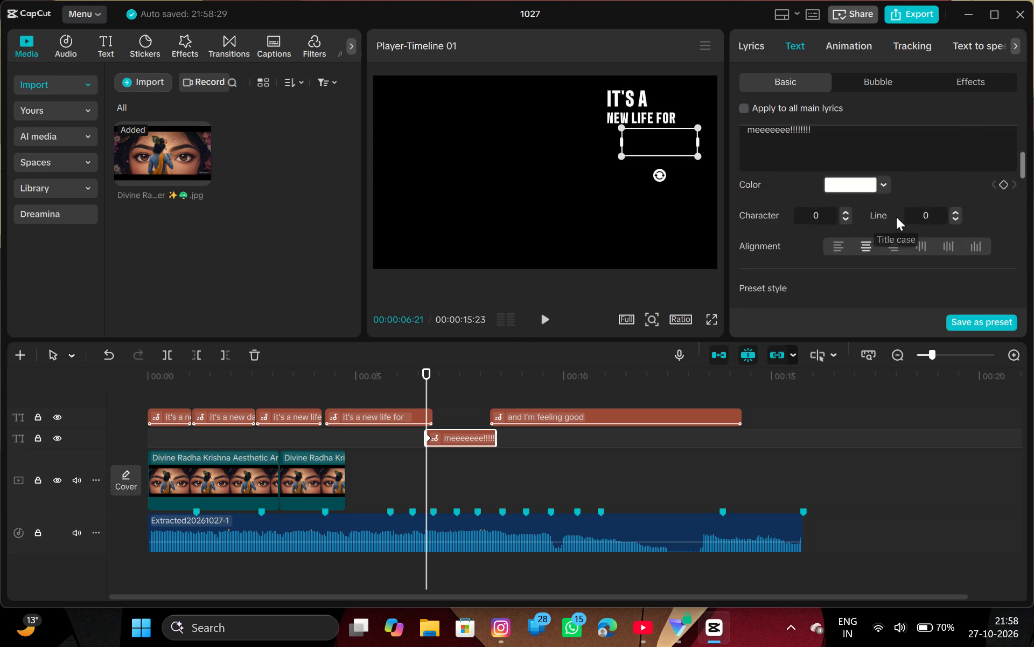
{"action": "scroll", "coordinate": [896, 217], "scroll_direction": "down", "scroll_amount": 6}
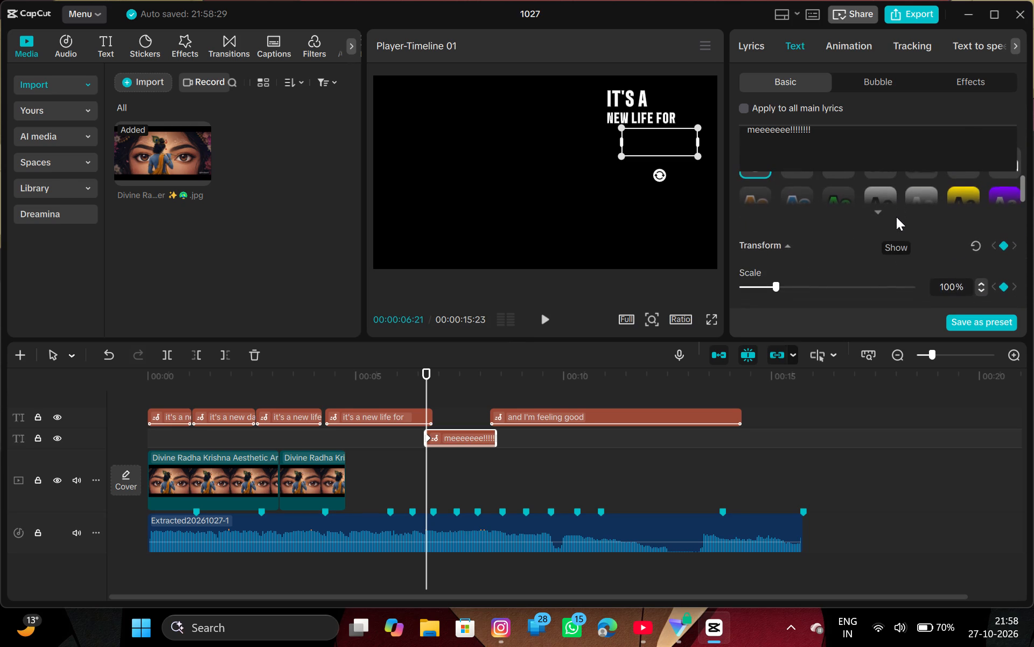
{"action": "scroll", "coordinate": [896, 217], "scroll_direction": "down", "scroll_amount": 3}
{"action": "scroll", "coordinate": [930, 236], "scroll_direction": "right", "scroll_amount": 2}
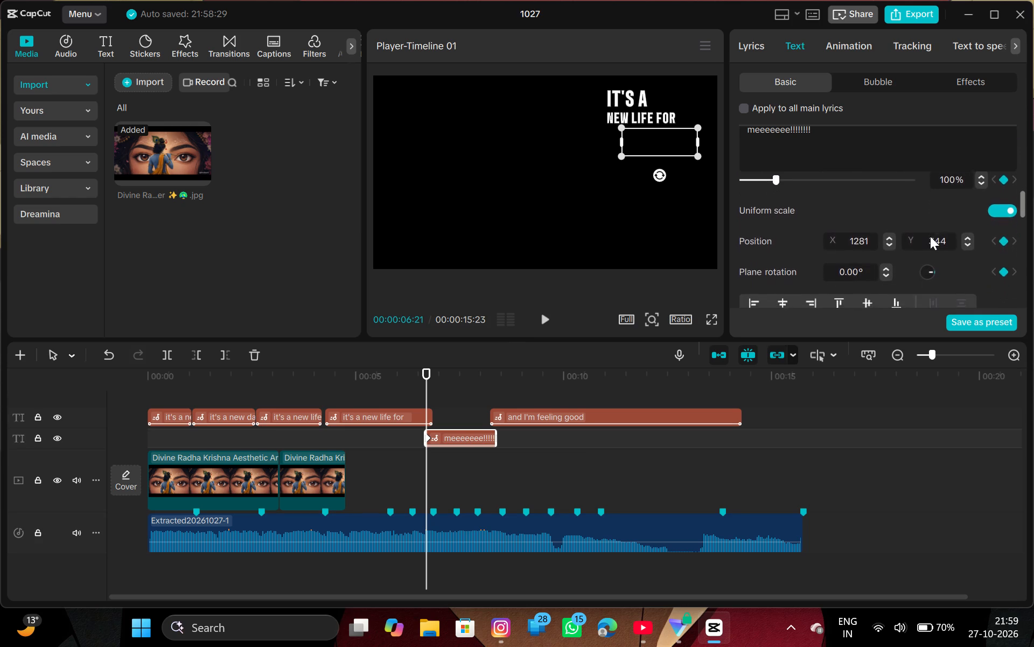
{"action": "scroll", "coordinate": [930, 236], "scroll_direction": "right", "scroll_amount": 2}
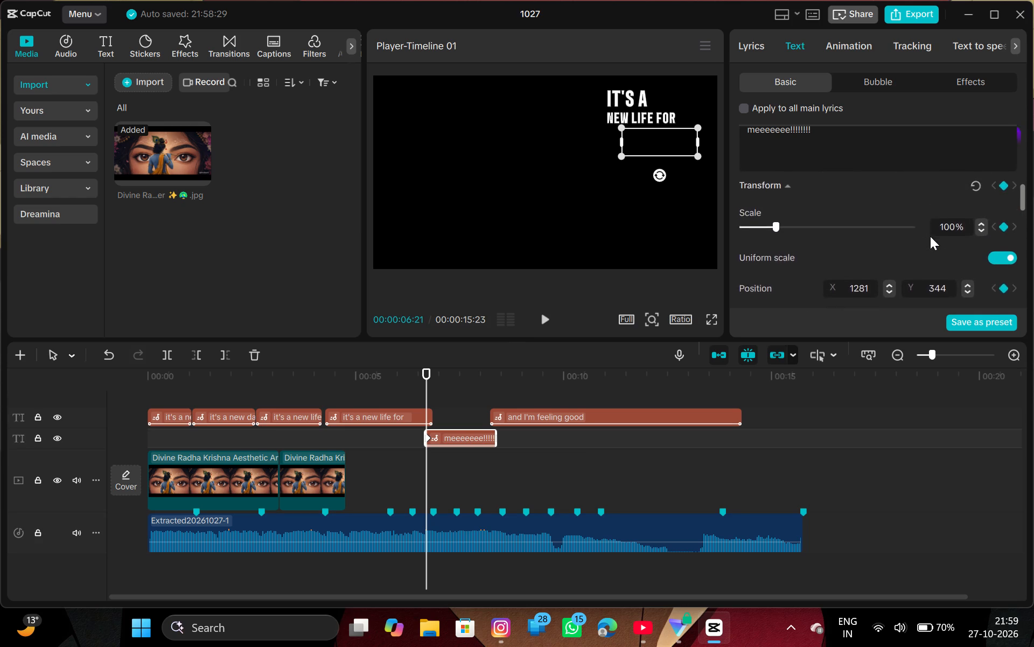
{"action": "scroll", "coordinate": [930, 236], "scroll_direction": "right", "scroll_amount": 1}
{"action": "scroll", "coordinate": [930, 236], "scroll_direction": "down", "scroll_amount": 2}
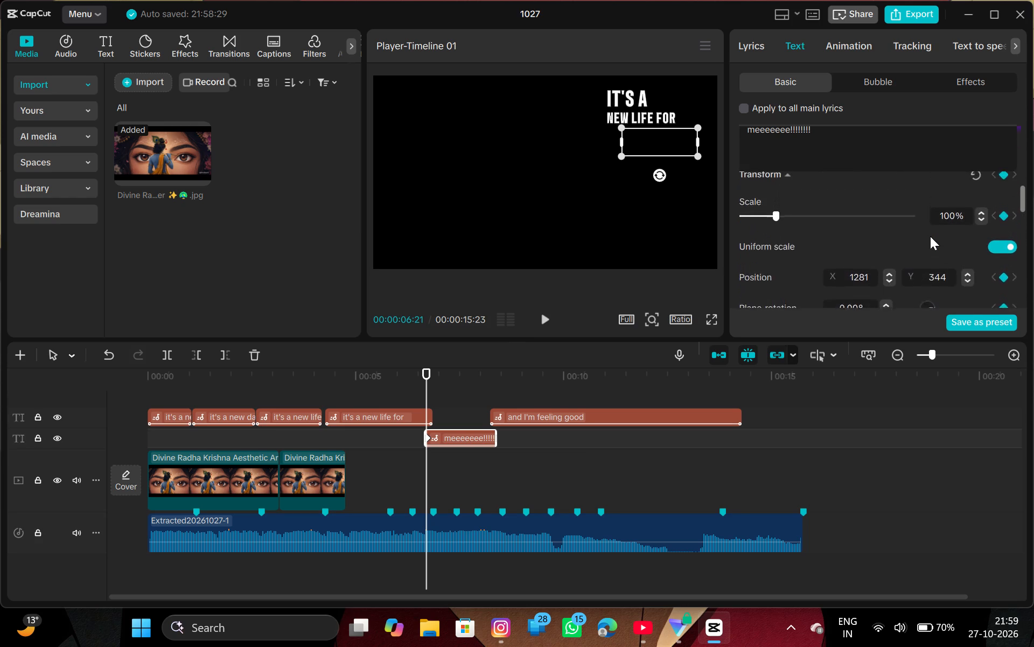
{"action": "scroll", "coordinate": [930, 236], "scroll_direction": "down", "scroll_amount": 2}
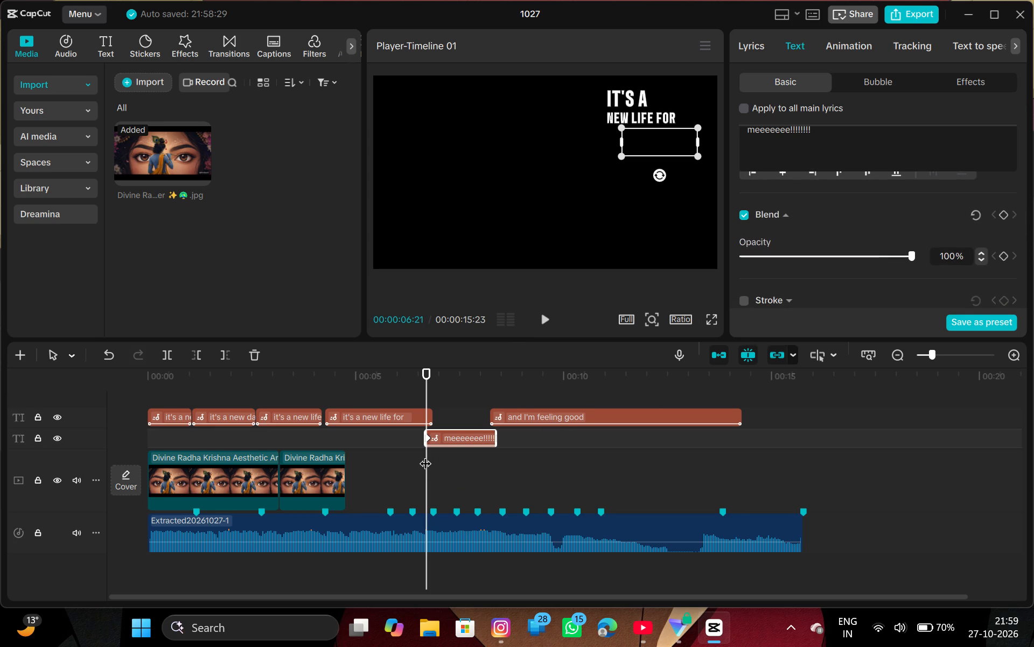
Add a second keyframe near the end of the "meeeeeee!!!!!!!!" clip, at 00:00:08:10.
{"action": "left_click_drag", "start_coordinate": [425, 455], "coordinate": [485, 486]}
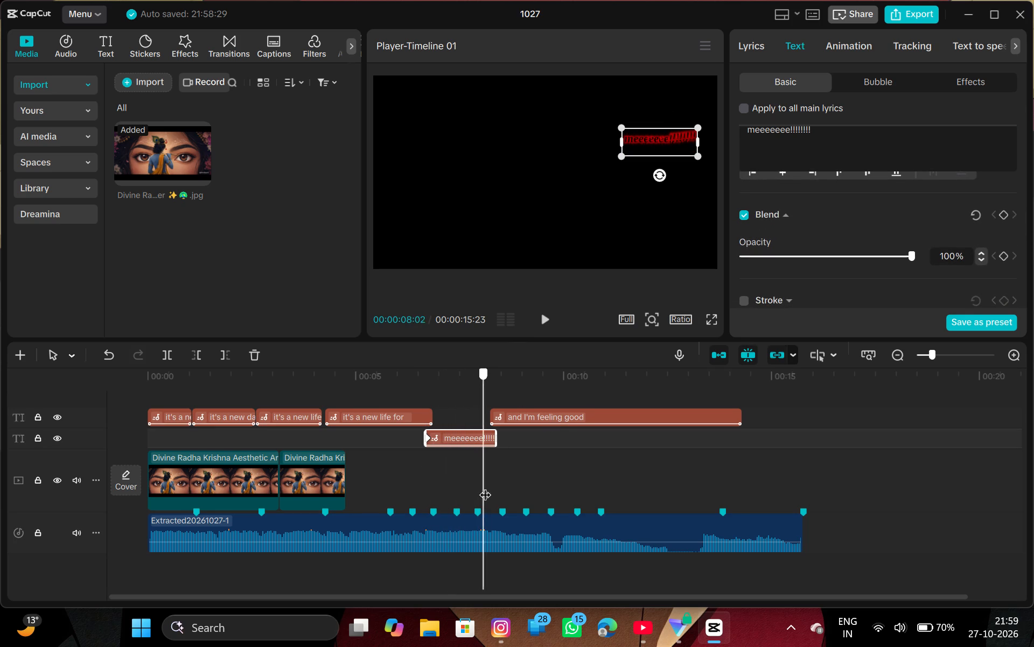
{"action": "left_click_drag", "start_coordinate": [485, 486], "coordinate": [488, 487]}
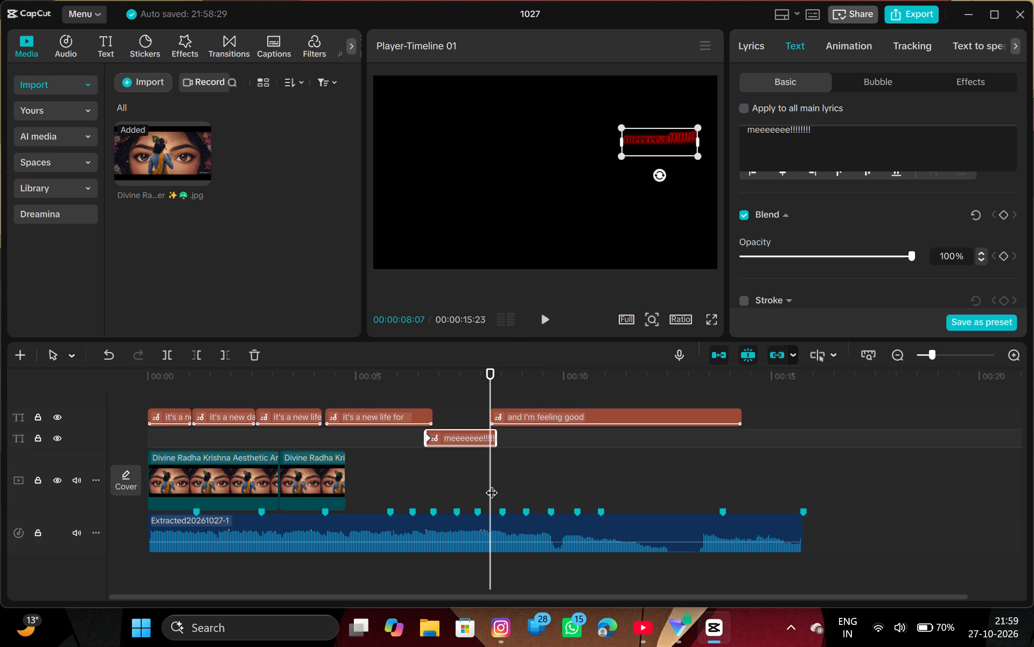
{"action": "key", "text": "shift+Right"}
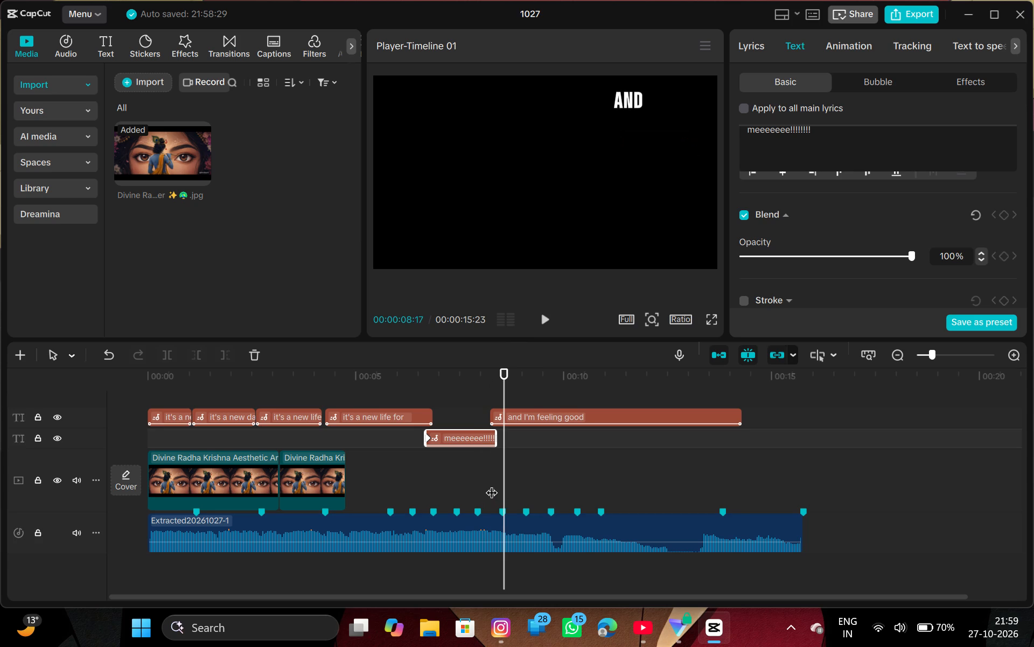
{"action": "key", "text": "shift+Left"}
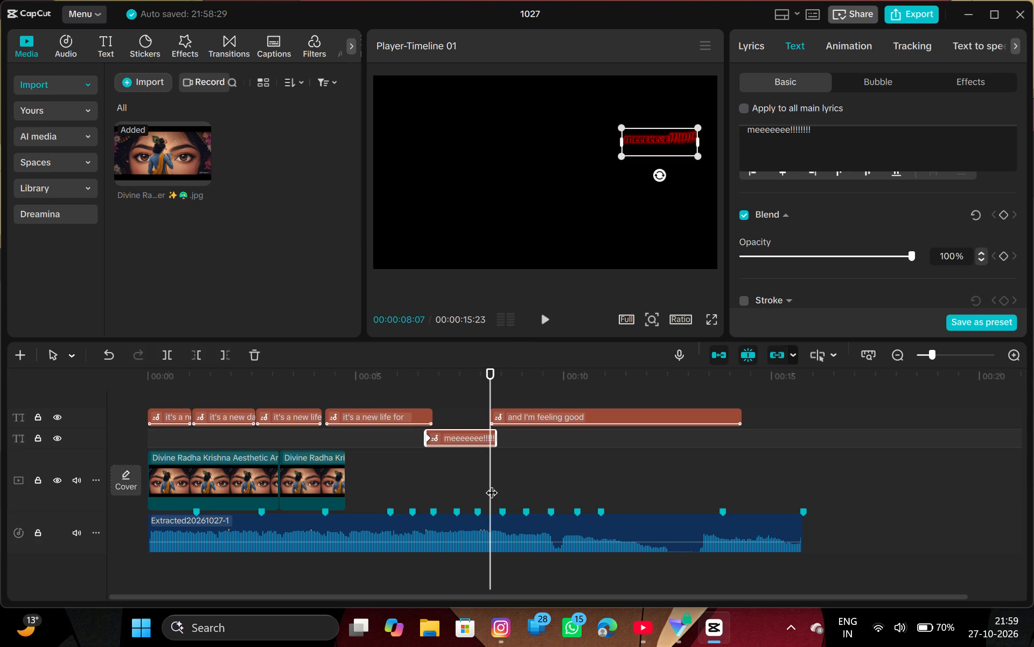
{"action": "key", "text": "Right"}
{"action": "key", "text": "Right"}
{"action": "key", "text": "Right"}
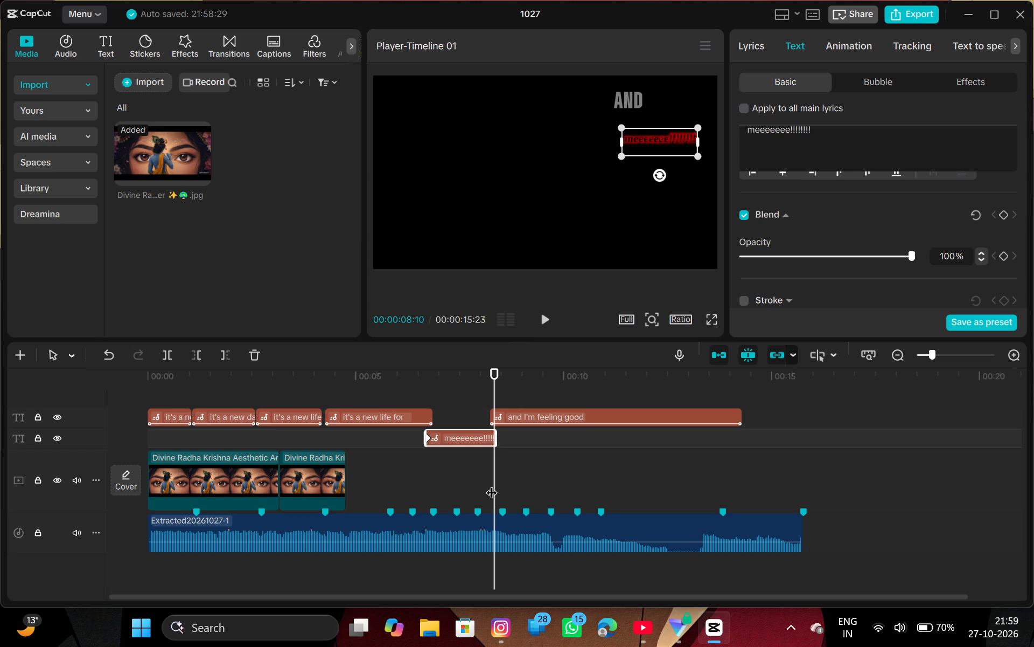
{"action": "key", "text": "alt+shift+k"}
Lower the "meeeeeee!!!!!!!!" text's blend opacity to 25%.
{"action": "scroll", "coordinate": [895, 213], "scroll_direction": "down", "scroll_amount": 1}
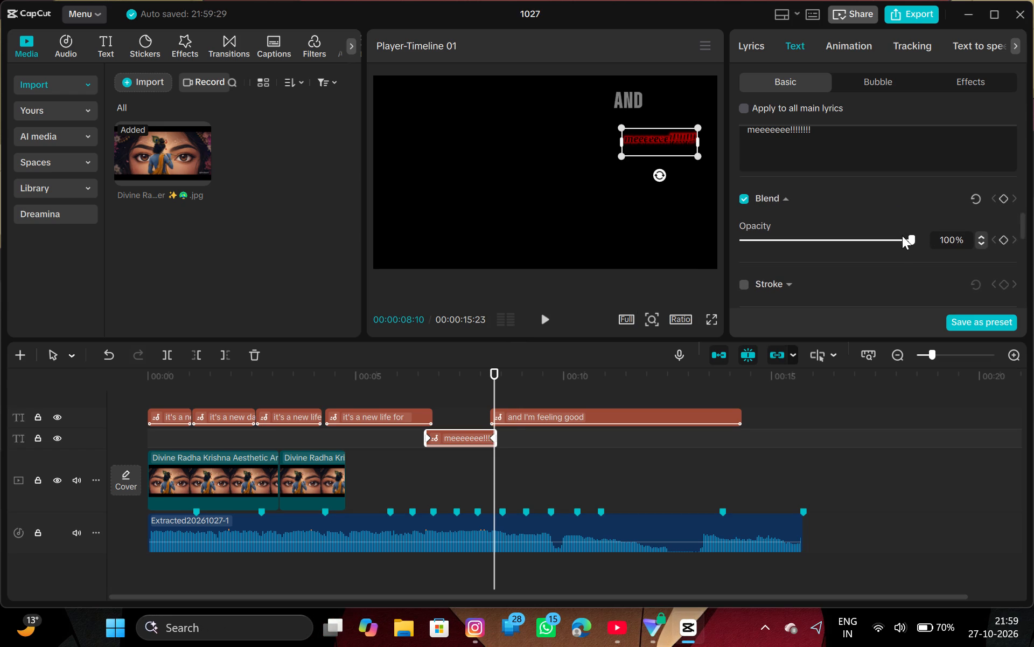
{"action": "left_click_drag", "start_coordinate": [910, 240], "coordinate": [832, 265]}
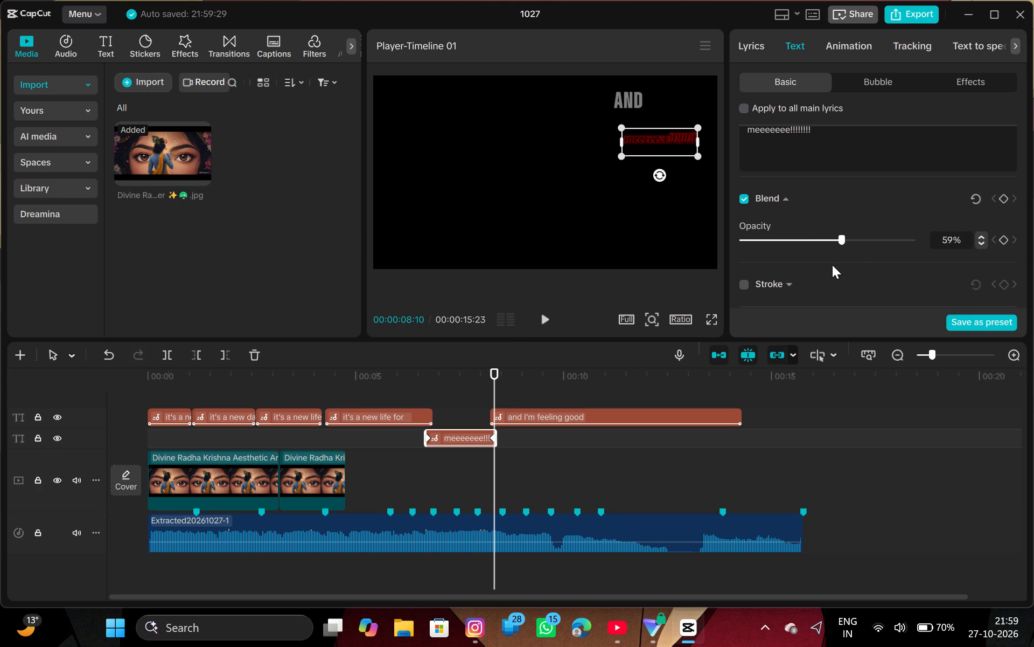
{"action": "left_click_drag", "start_coordinate": [832, 265], "coordinate": [785, 274]}
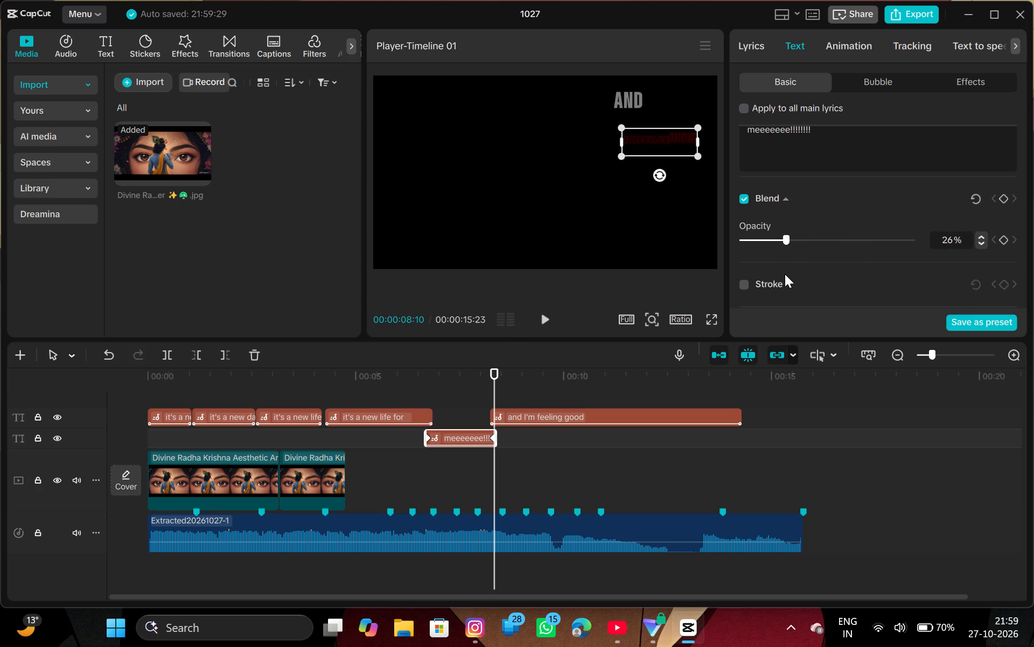
{"action": "left_click_drag", "start_coordinate": [785, 274], "coordinate": [784, 273]}
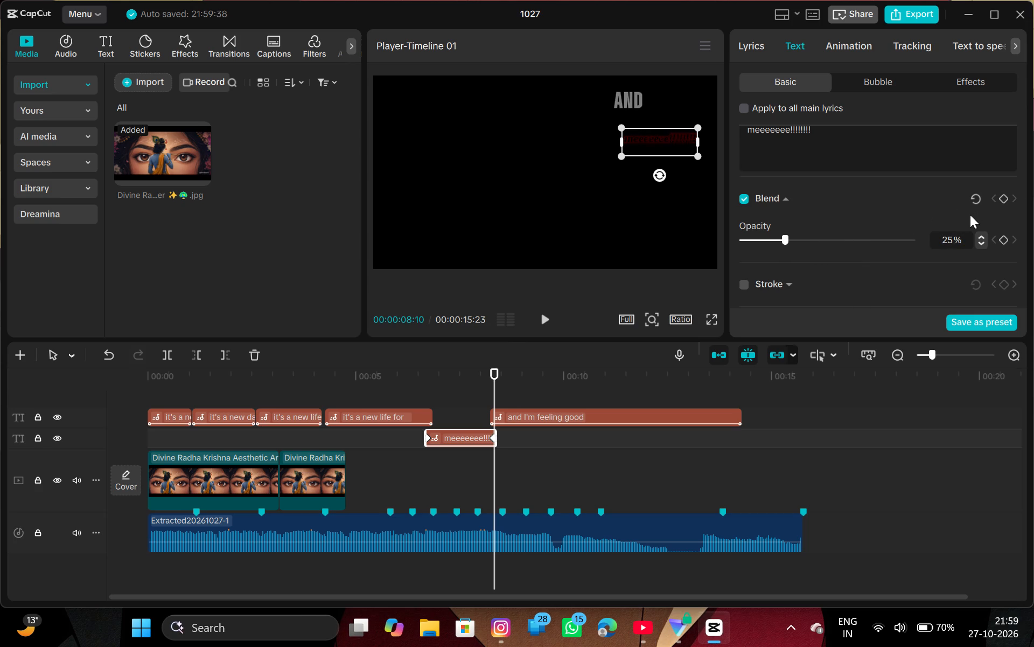
Enlarge the "meeeeeee!!!!!!!!" text to a scale of 500% at the 00:00:08:10 keyframe.
{"action": "scroll", "coordinate": [919, 246], "scroll_direction": "down", "scroll_amount": 1}
{"action": "scroll", "coordinate": [919, 246], "scroll_direction": "up", "scroll_amount": 1}
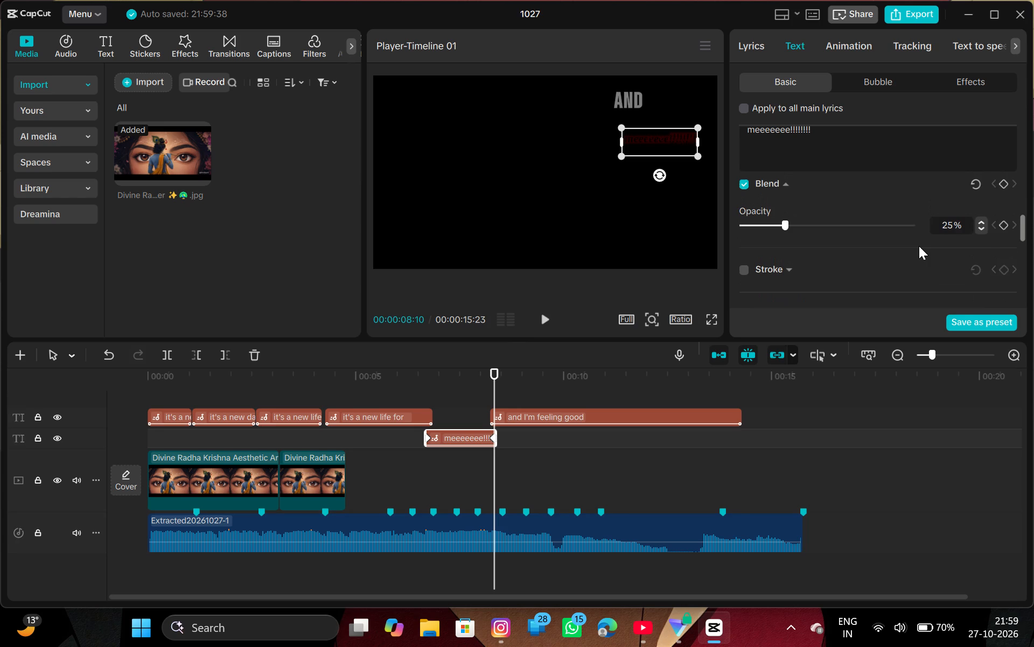
{"action": "scroll", "coordinate": [919, 246], "scroll_direction": "up", "scroll_amount": 4}
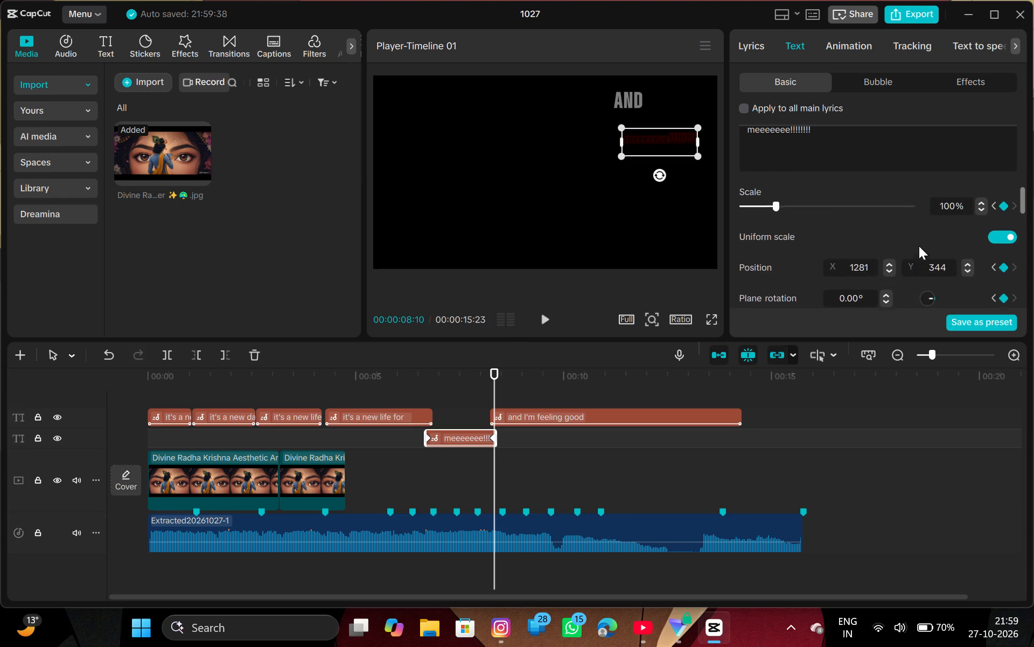
{"action": "scroll", "coordinate": [919, 246], "scroll_direction": "up", "scroll_amount": 1}
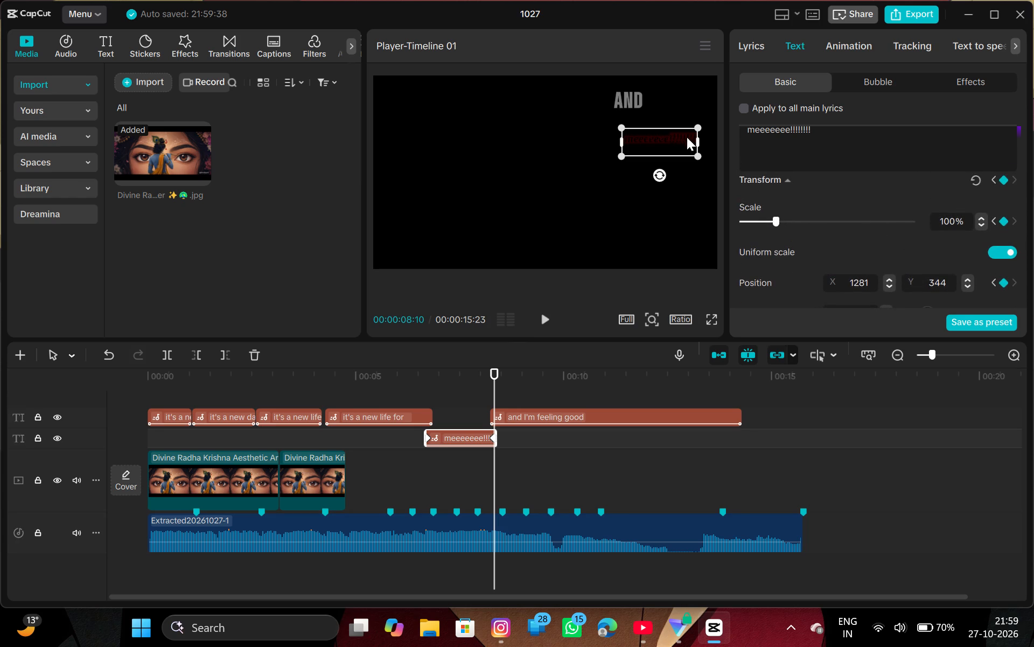
{"action": "left_click", "coordinate": [775, 221]}
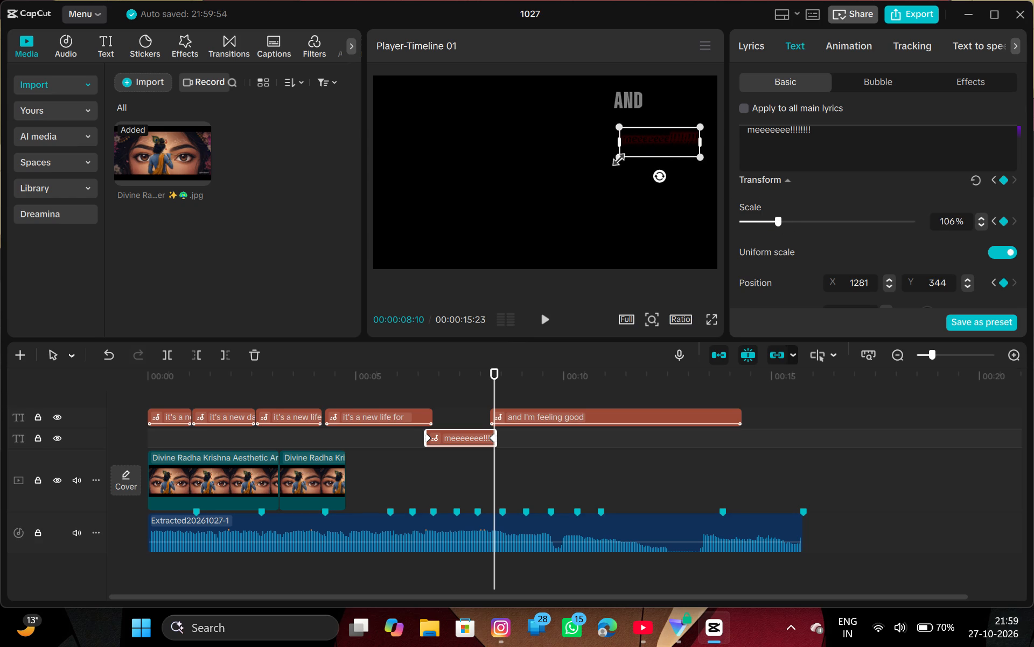
{"action": "left_click_drag", "start_coordinate": [617, 159], "coordinate": [547, 183]}
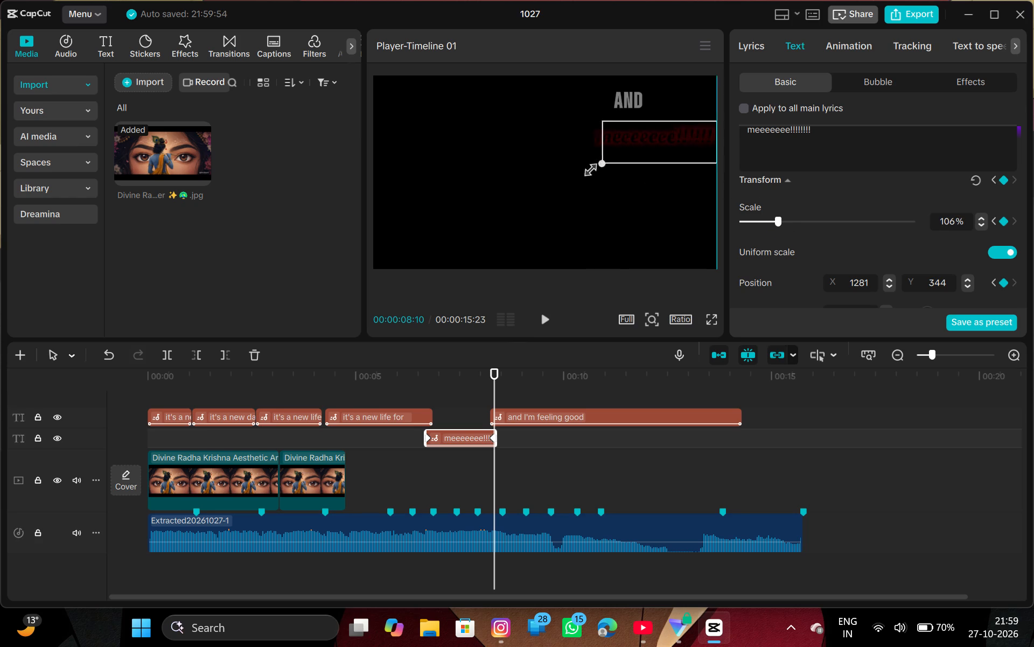
{"action": "left_click_drag", "start_coordinate": [547, 183], "coordinate": [428, 301]}
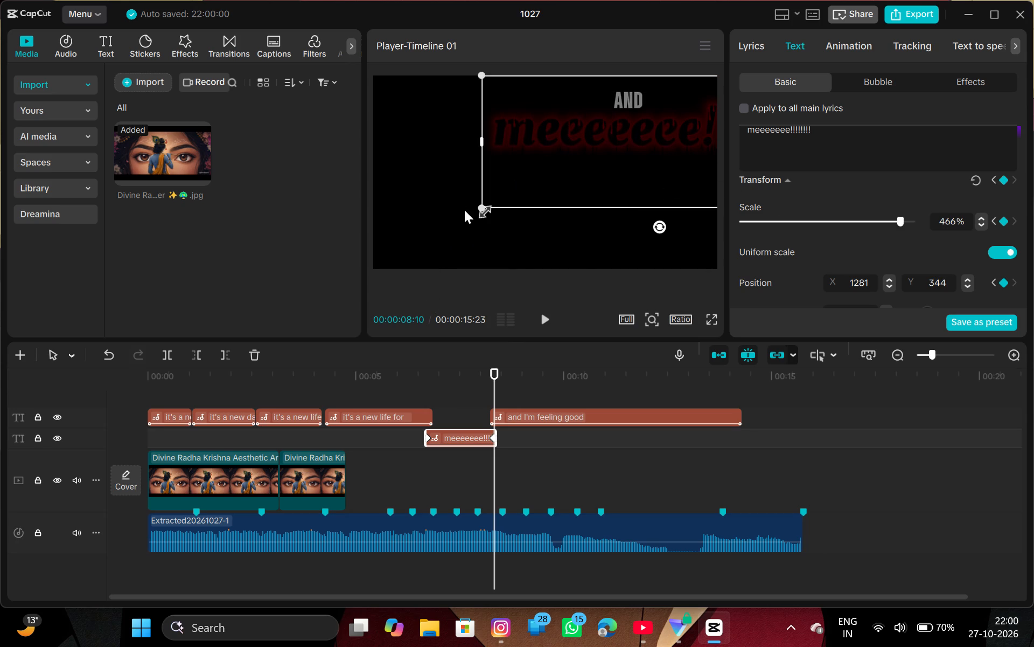
{"action": "left_click_drag", "start_coordinate": [478, 206], "coordinate": [475, 214]}
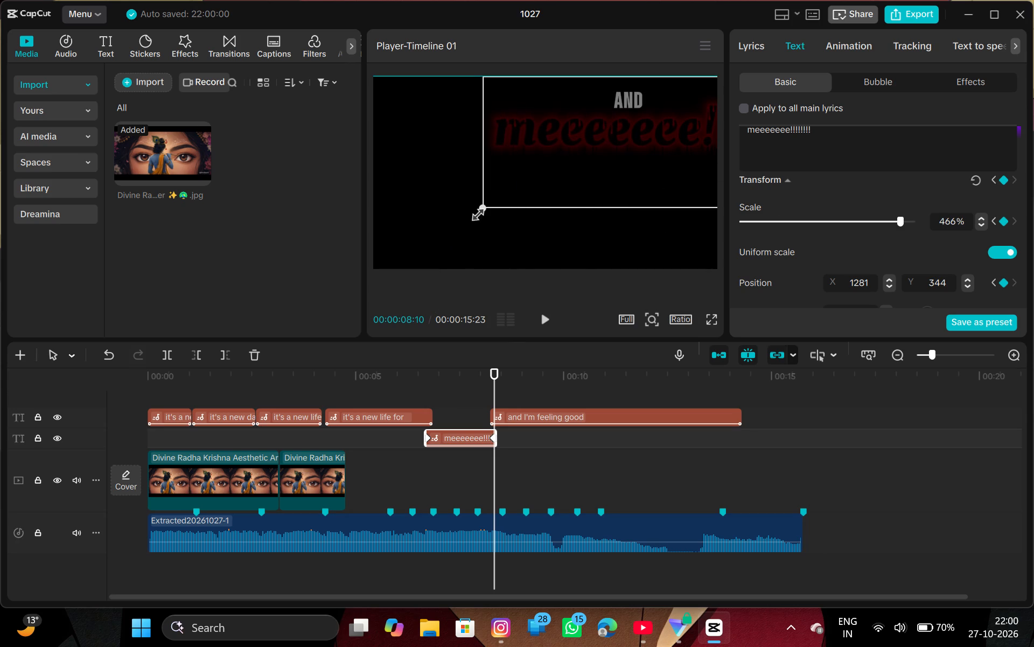
{"action": "left_click_drag", "start_coordinate": [475, 214], "coordinate": [453, 263]}
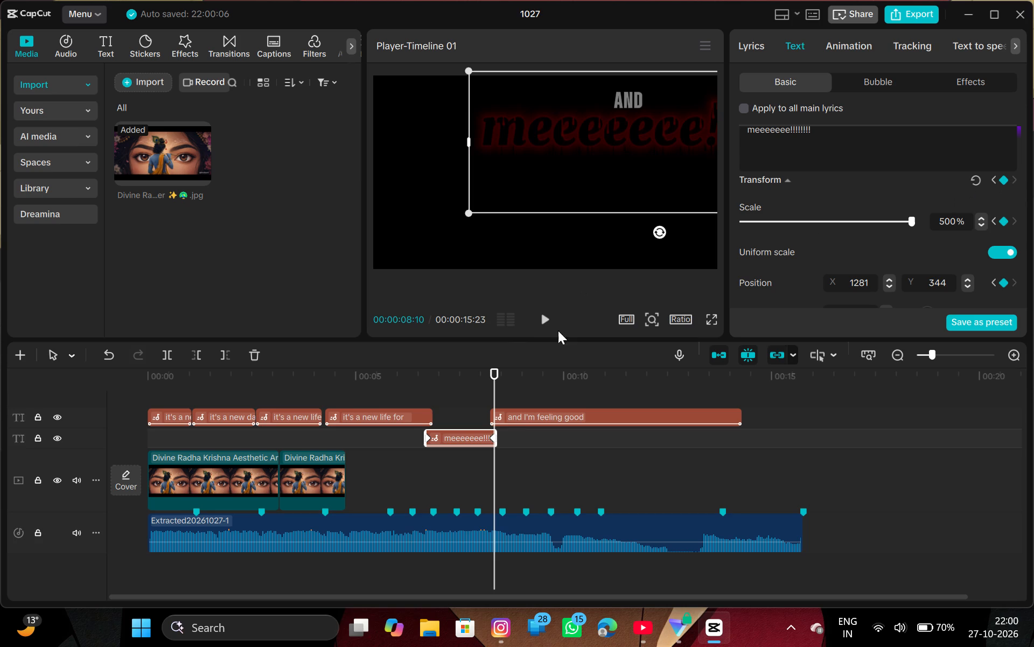
Play the whole project from the beginning to review the "meeeeeee!!!!!!!!" scale animation with its lowered opacity.
{"action": "left_click_drag", "start_coordinate": [495, 468], "coordinate": [463, 469]}
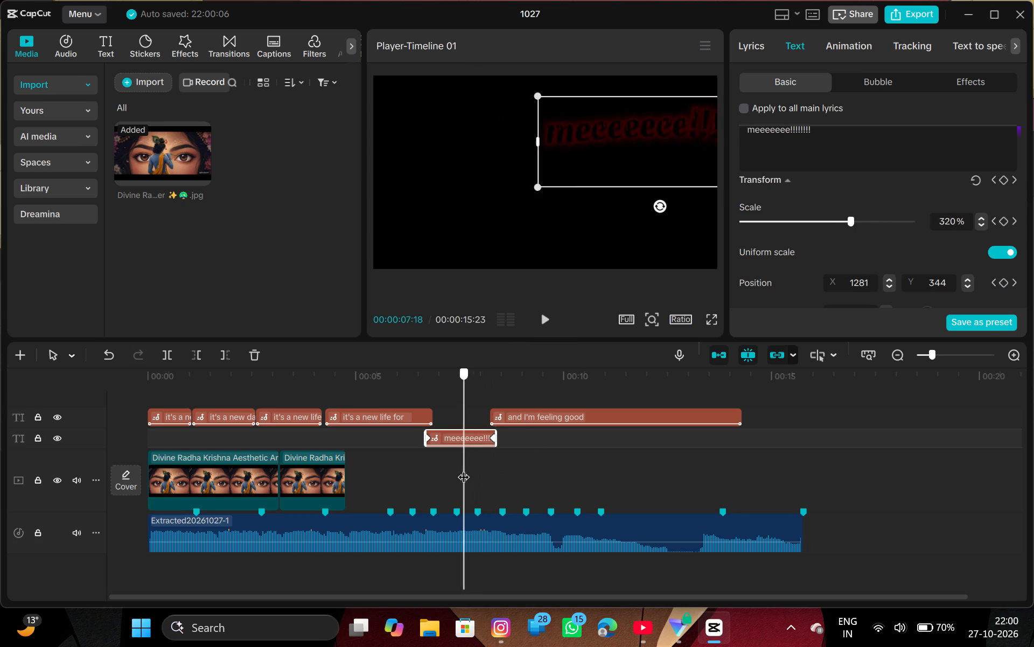
{"action": "left_click_drag", "start_coordinate": [463, 469], "coordinate": [355, 457]}
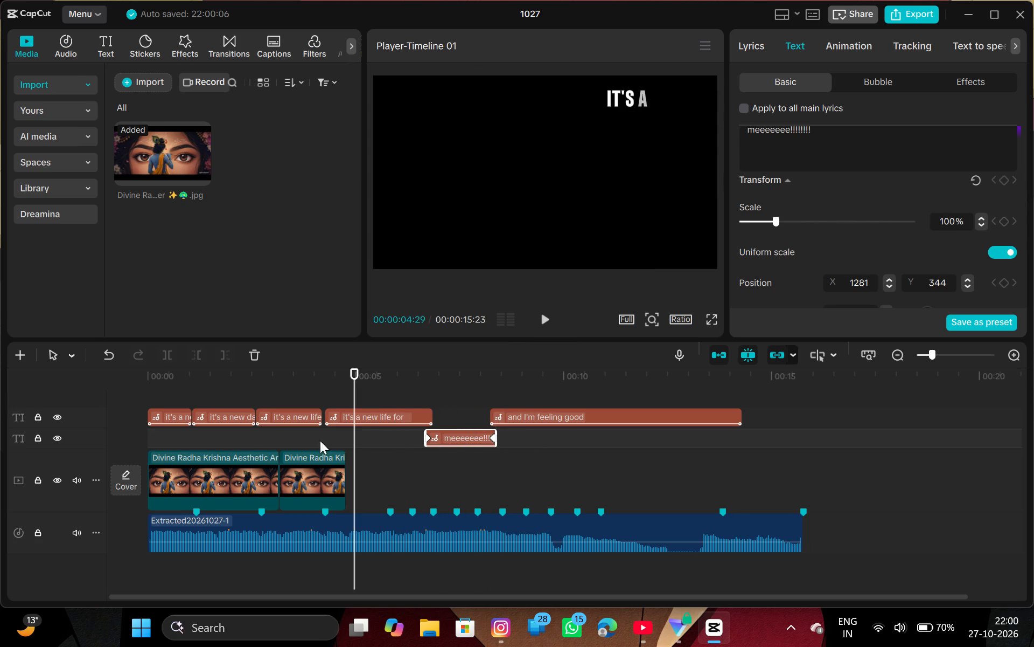
{"action": "left_click_drag", "start_coordinate": [360, 426], "coordinate": [165, 431]}
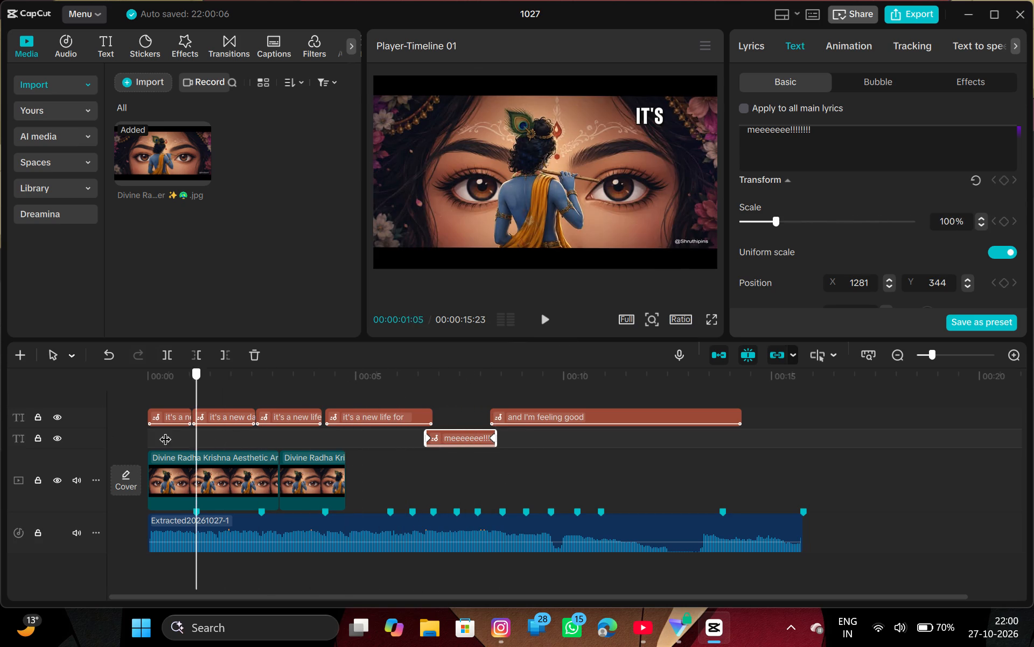
{"action": "left_click_drag", "start_coordinate": [165, 431], "coordinate": [142, 430]}
{"action": "left_click", "coordinate": [142, 430]}
{"action": "key", "text": "space"}
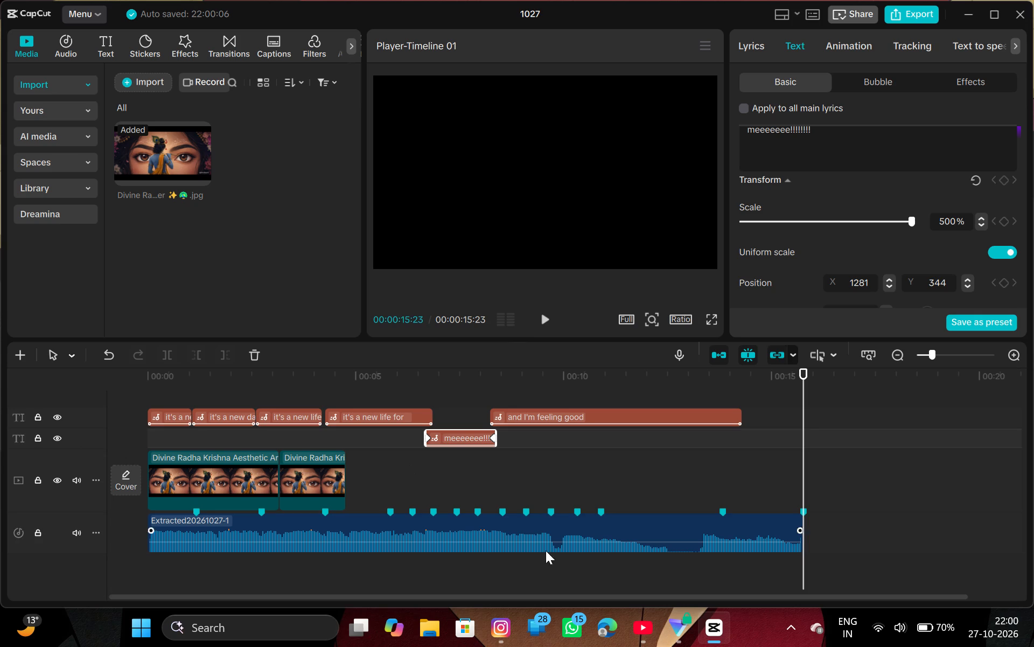
At the "meeeeeee!!!!!!!!" clip's first keyframe, 00:00:06:21, set the blend opacity to 100% and add a Blend keyframe.
{"action": "left_click_drag", "start_coordinate": [802, 477], "coordinate": [539, 456]}
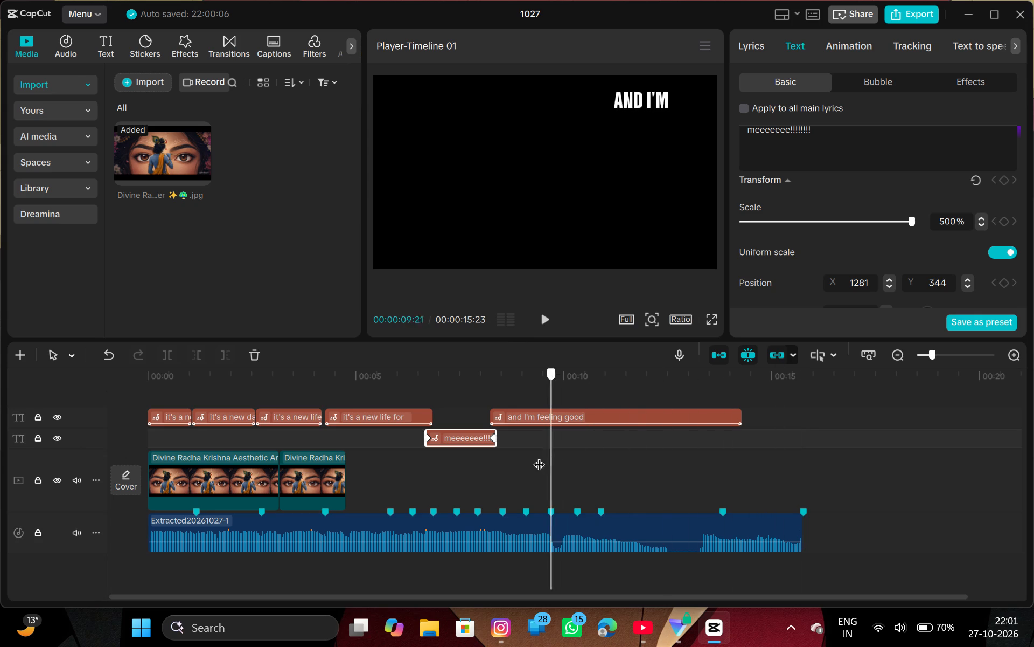
{"action": "left_click_drag", "start_coordinate": [539, 456], "coordinate": [435, 417]}
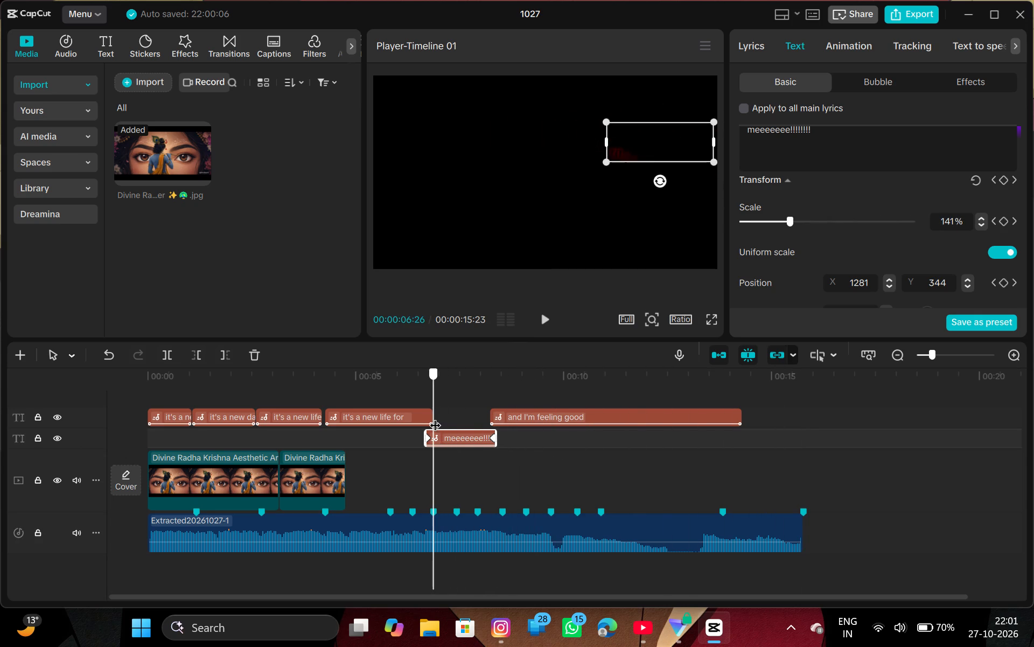
{"action": "left_click_drag", "start_coordinate": [435, 417], "coordinate": [421, 401]}
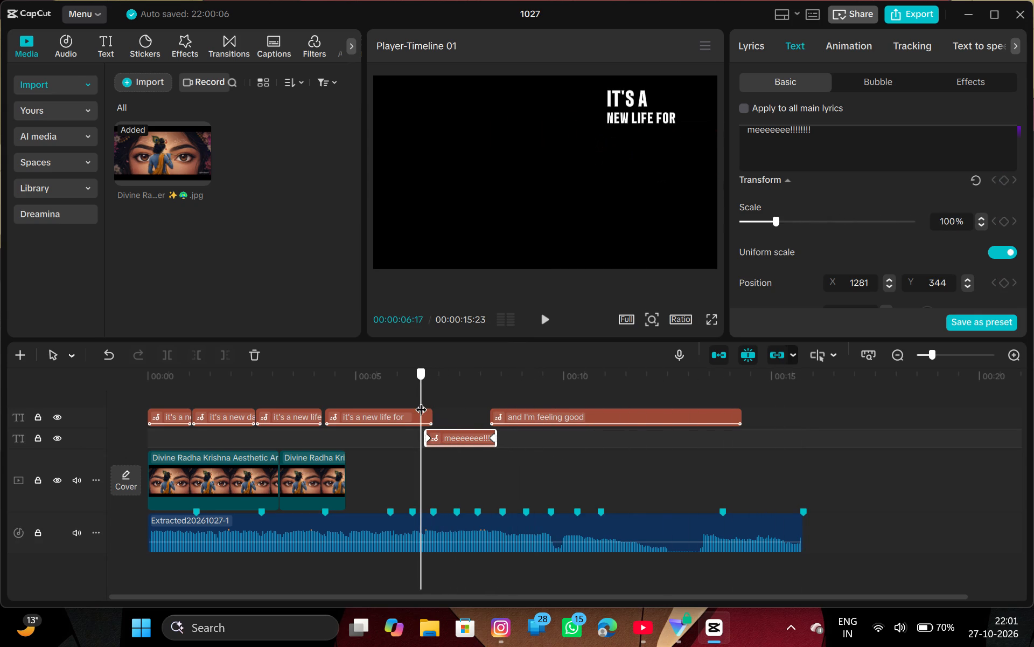
{"action": "left_click_drag", "start_coordinate": [421, 401], "coordinate": [431, 406]}
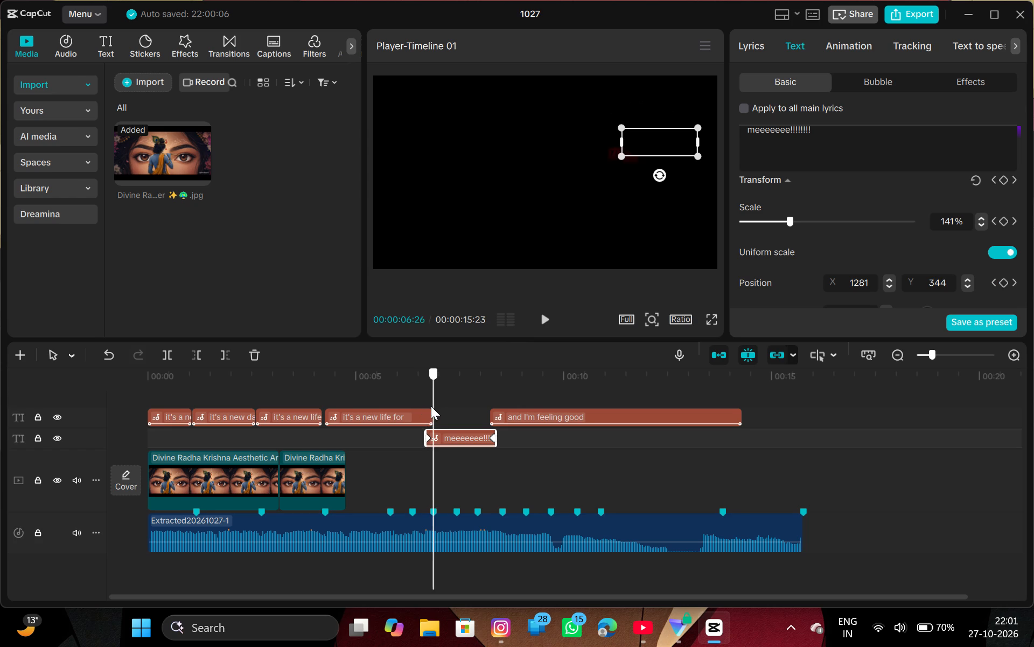
{"action": "left_click_drag", "start_coordinate": [431, 406], "coordinate": [427, 405]}
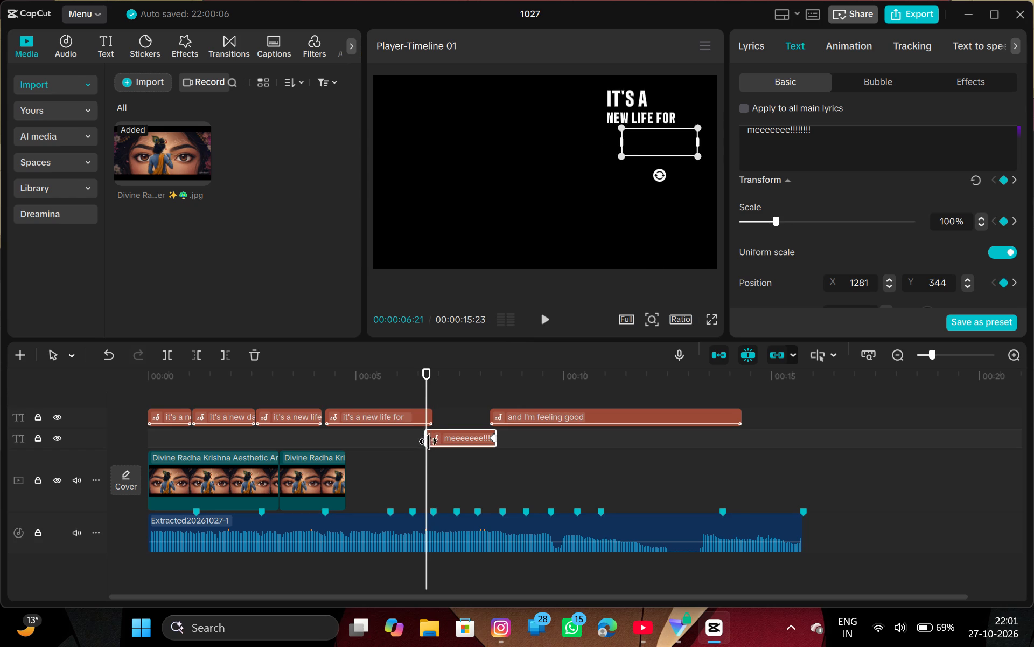
{"action": "left_click", "coordinate": [427, 440]}
{"action": "scroll", "coordinate": [837, 231], "scroll_direction": "down", "scroll_amount": 3}
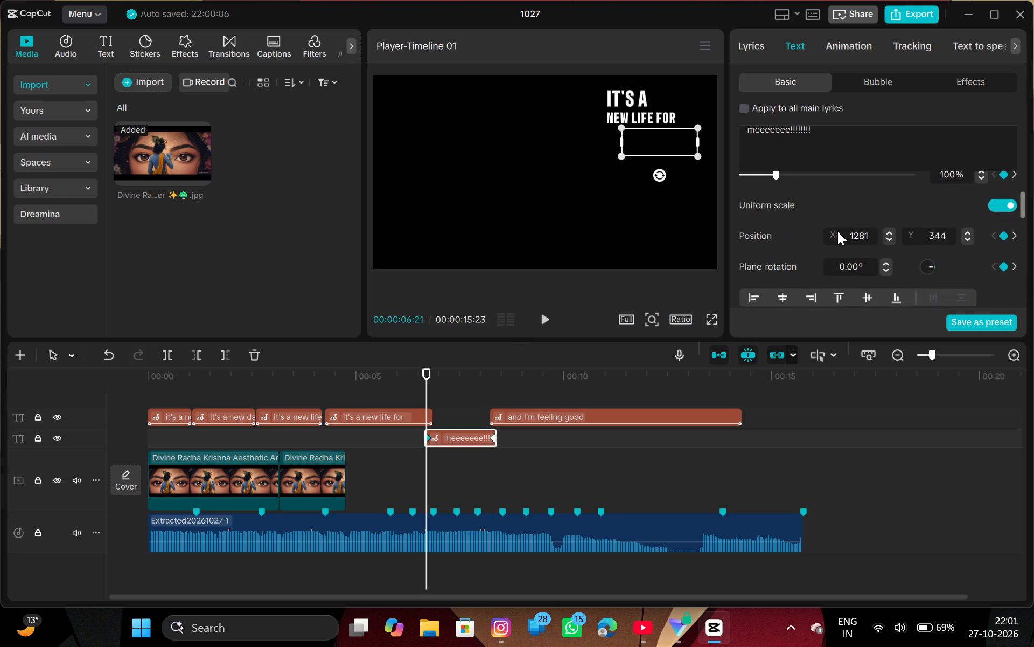
{"action": "scroll", "coordinate": [837, 231], "scroll_direction": "down", "scroll_amount": 3}
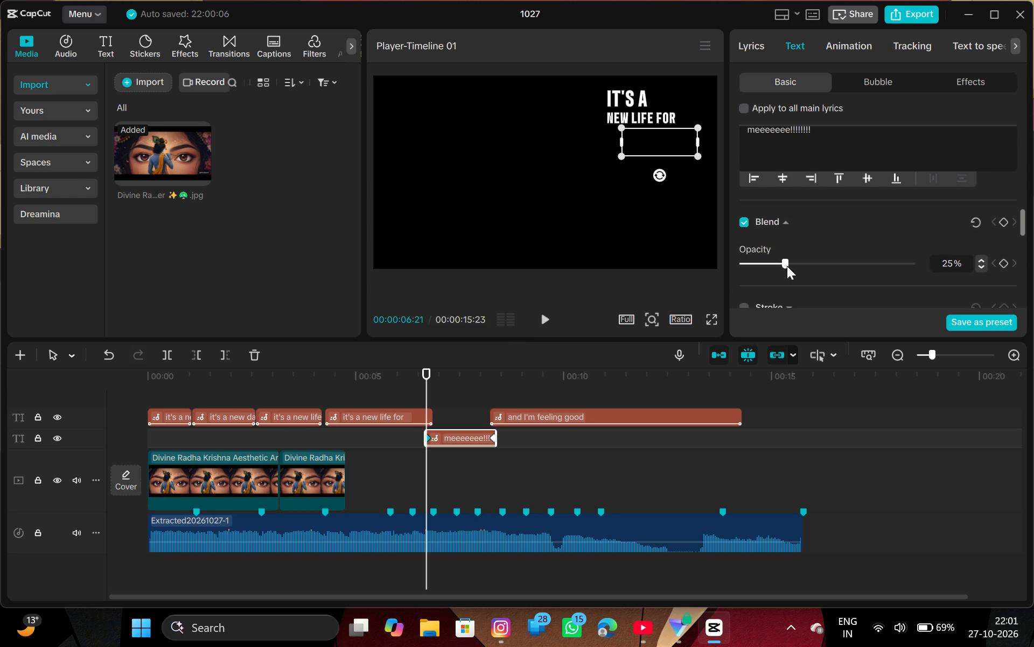
{"action": "left_click_drag", "start_coordinate": [784, 261], "coordinate": [917, 281]}
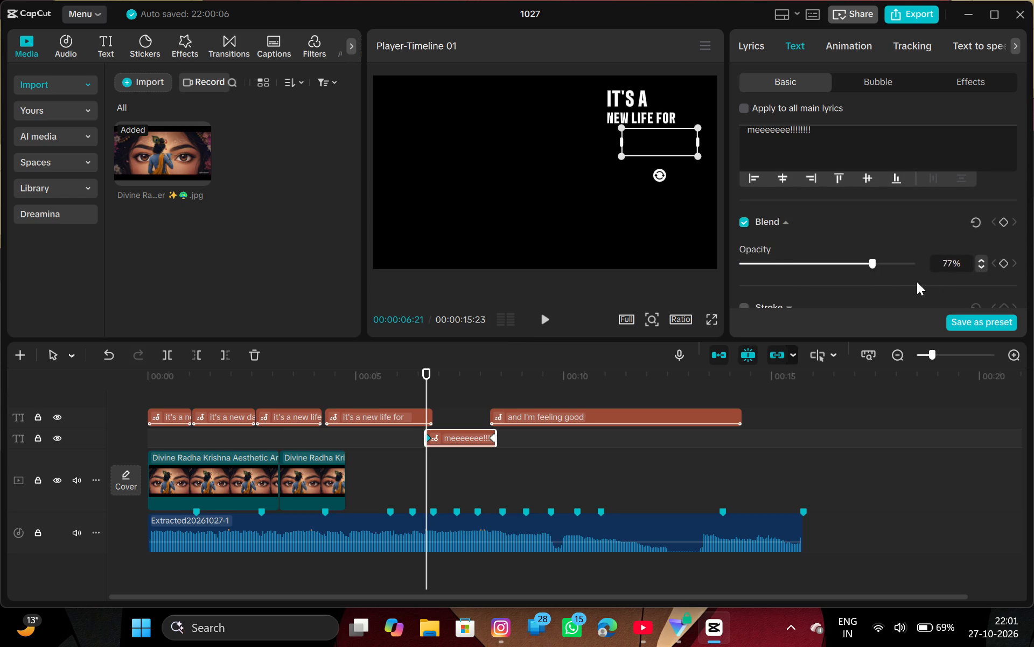
{"action": "left_click_drag", "start_coordinate": [917, 281], "coordinate": [794, 294]}
{"action": "left_click_drag", "start_coordinate": [794, 294], "coordinate": [954, 309]}
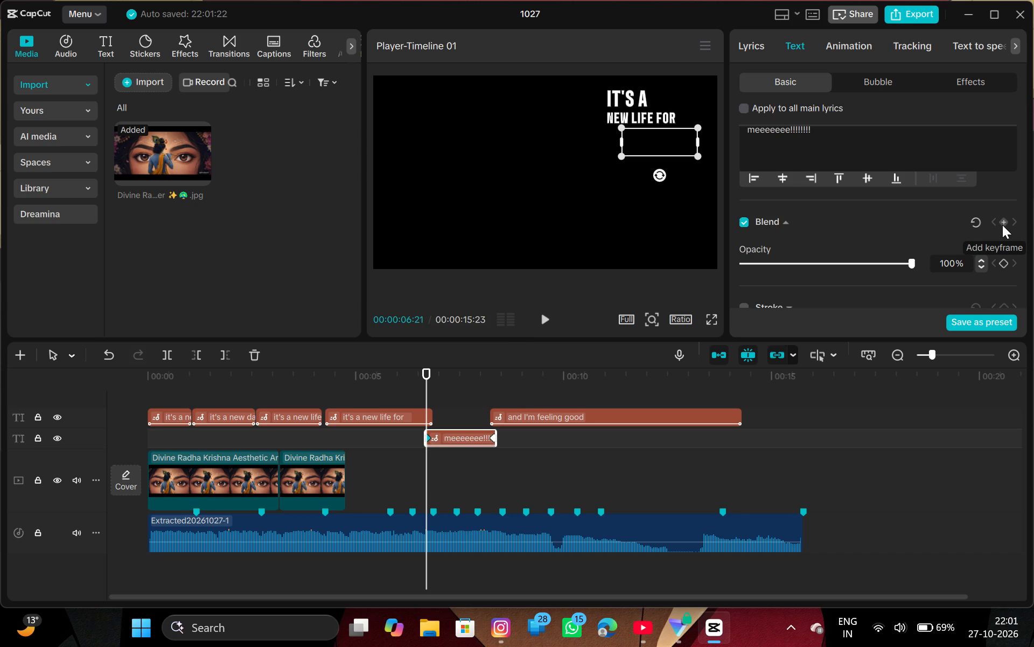
{"action": "left_click", "coordinate": [1002, 225]}
Set the "meeeeeee!!!!!!!!" text's blend opacity to 25% at the closing keyframe, 00:00:08:10.
{"action": "left_click_drag", "start_coordinate": [426, 452], "coordinate": [490, 459]}
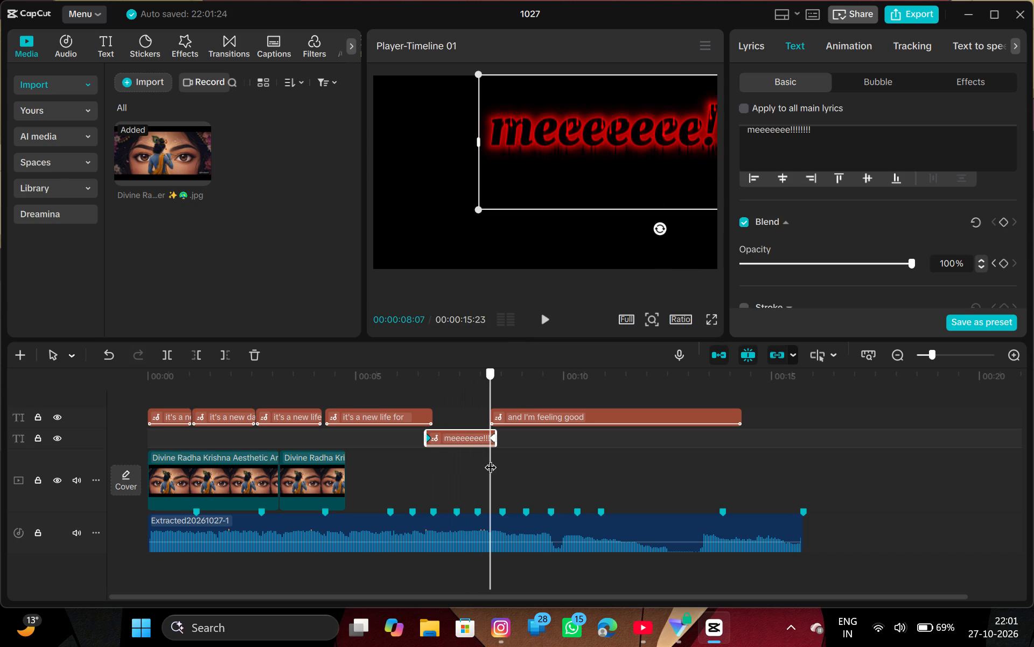
{"action": "left_click_drag", "start_coordinate": [490, 459], "coordinate": [494, 462]}
{"action": "left_click_drag", "start_coordinate": [494, 462], "coordinate": [497, 463]}
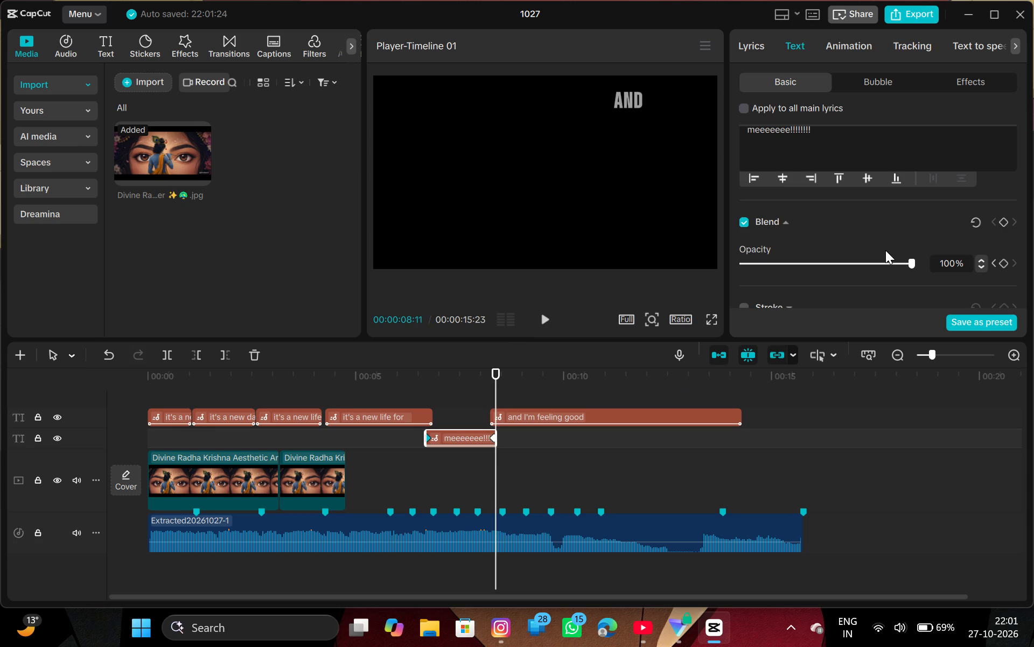
{"action": "left_click_drag", "start_coordinate": [909, 261], "coordinate": [885, 270]}
{"action": "left_click_drag", "start_coordinate": [885, 270], "coordinate": [784, 286]}
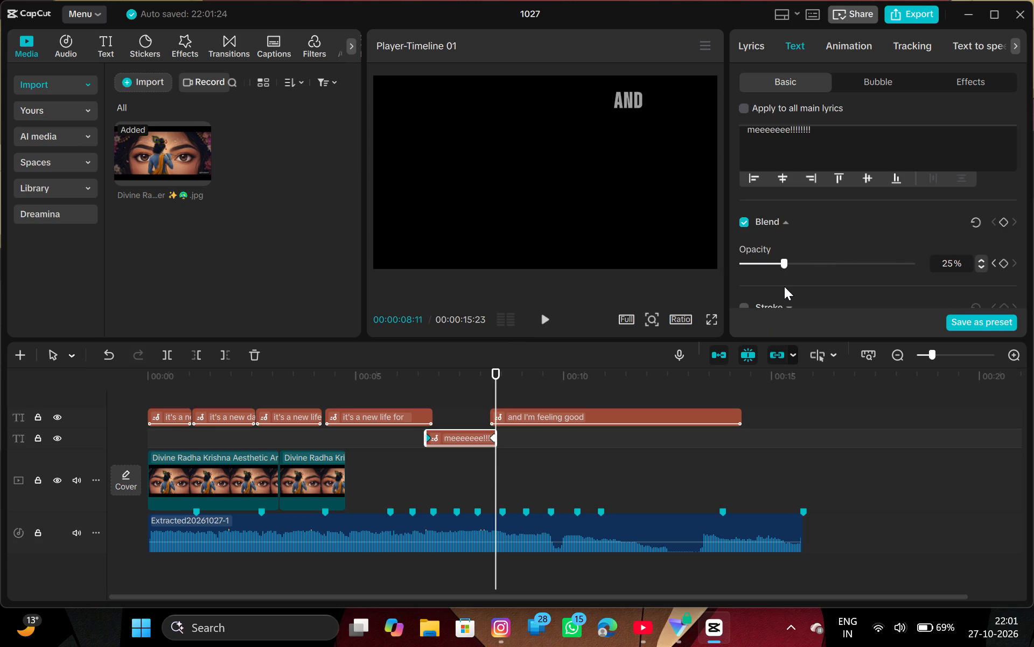
{"action": "left_click_drag", "start_coordinate": [784, 286], "coordinate": [805, 285]}
{"action": "key", "text": "Left"}
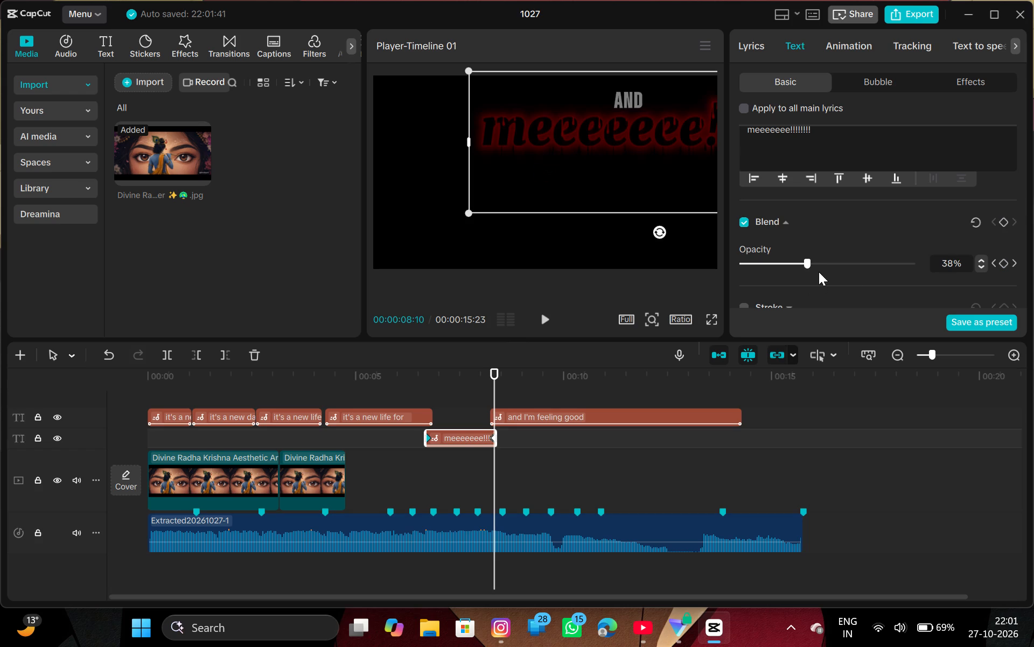
{"action": "left_click_drag", "start_coordinate": [808, 263], "coordinate": [789, 272]}
{"action": "left_click_drag", "start_coordinate": [789, 272], "coordinate": [785, 273]}
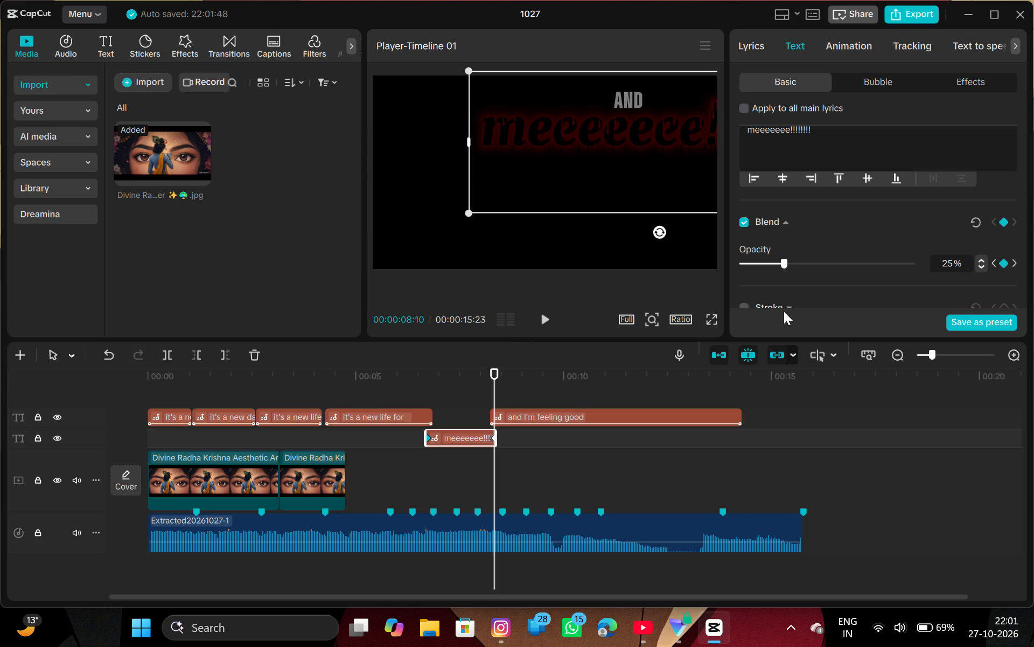
Play the project again from the beginning to check the "meeeeeee!!!!!!!!" text's scale and opacity animation.
{"action": "left_click_drag", "start_coordinate": [497, 455], "coordinate": [399, 472]}
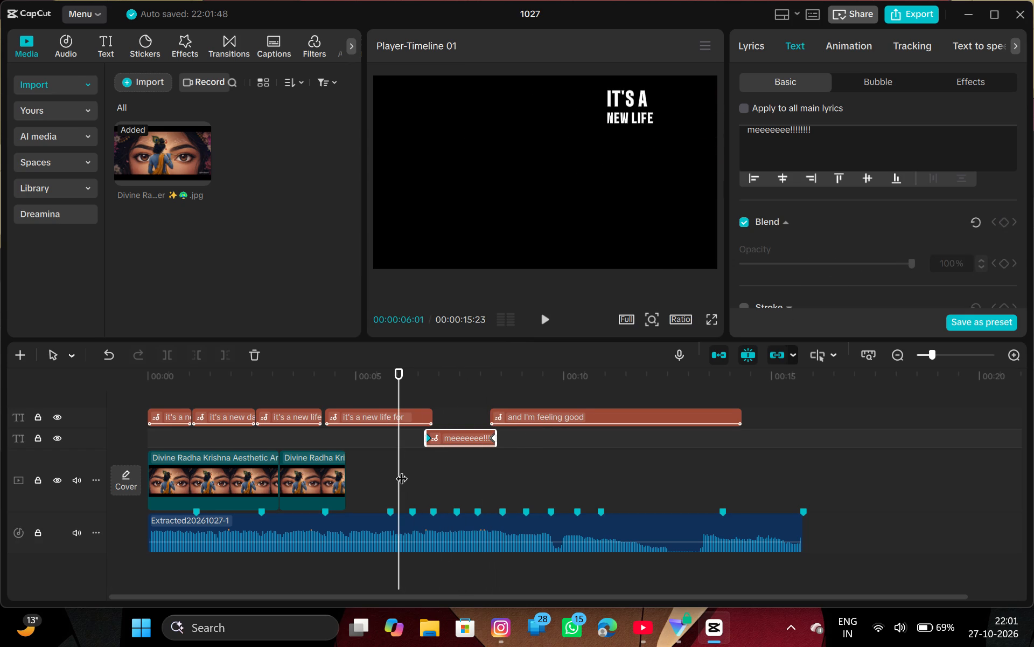
{"action": "left_click_drag", "start_coordinate": [401, 471], "coordinate": [427, 482]}
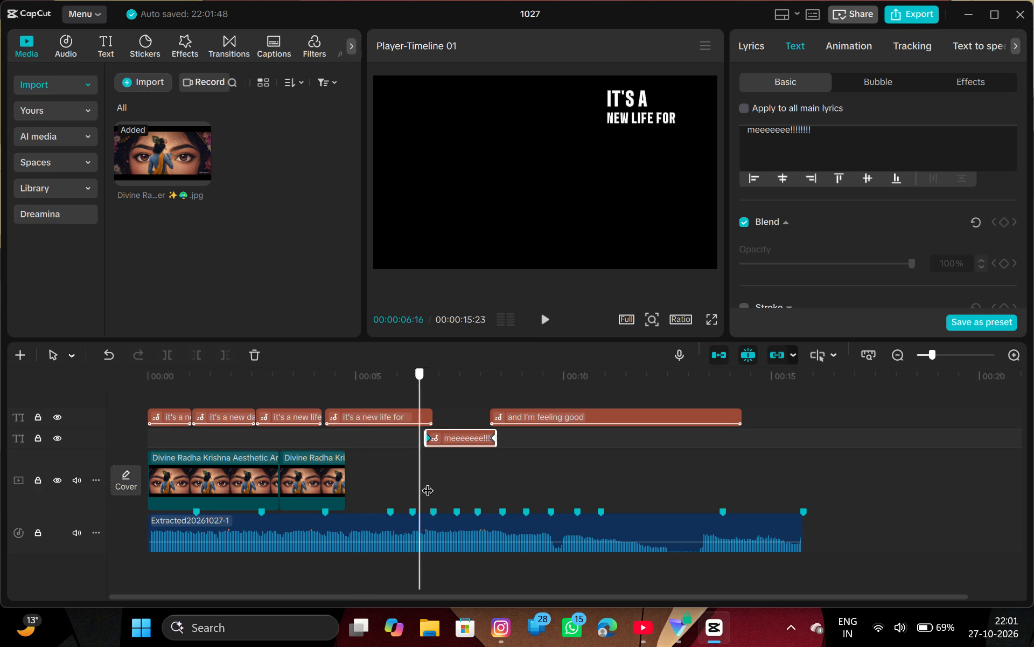
{"action": "left_click_drag", "start_coordinate": [427, 482], "coordinate": [167, 437]}
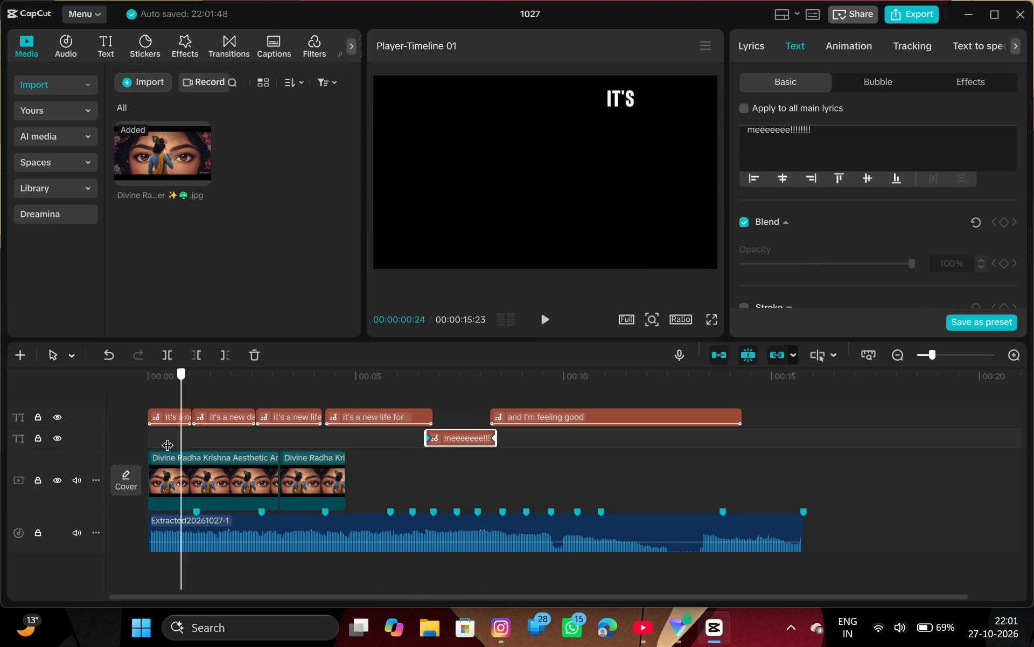
{"action": "left_click_drag", "start_coordinate": [167, 437], "coordinate": [83, 447]}
{"action": "key", "text": "space"}
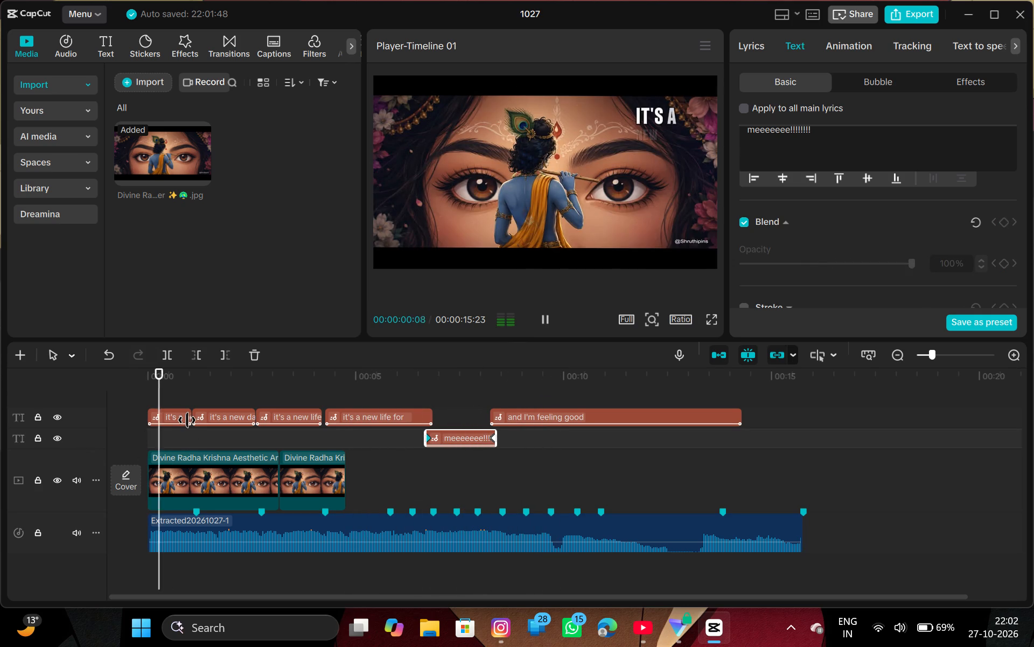
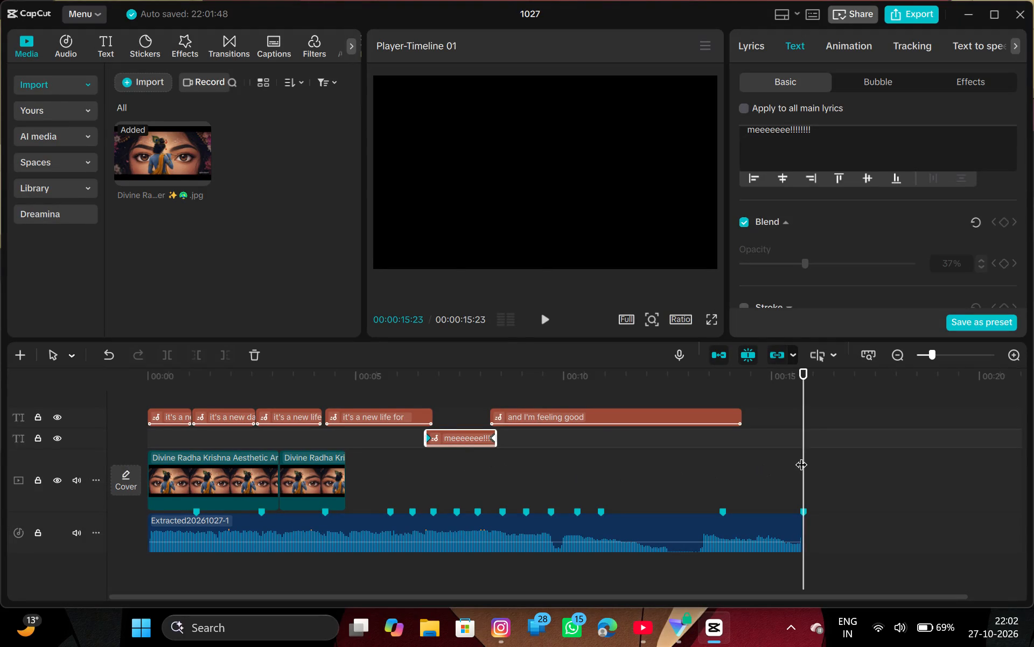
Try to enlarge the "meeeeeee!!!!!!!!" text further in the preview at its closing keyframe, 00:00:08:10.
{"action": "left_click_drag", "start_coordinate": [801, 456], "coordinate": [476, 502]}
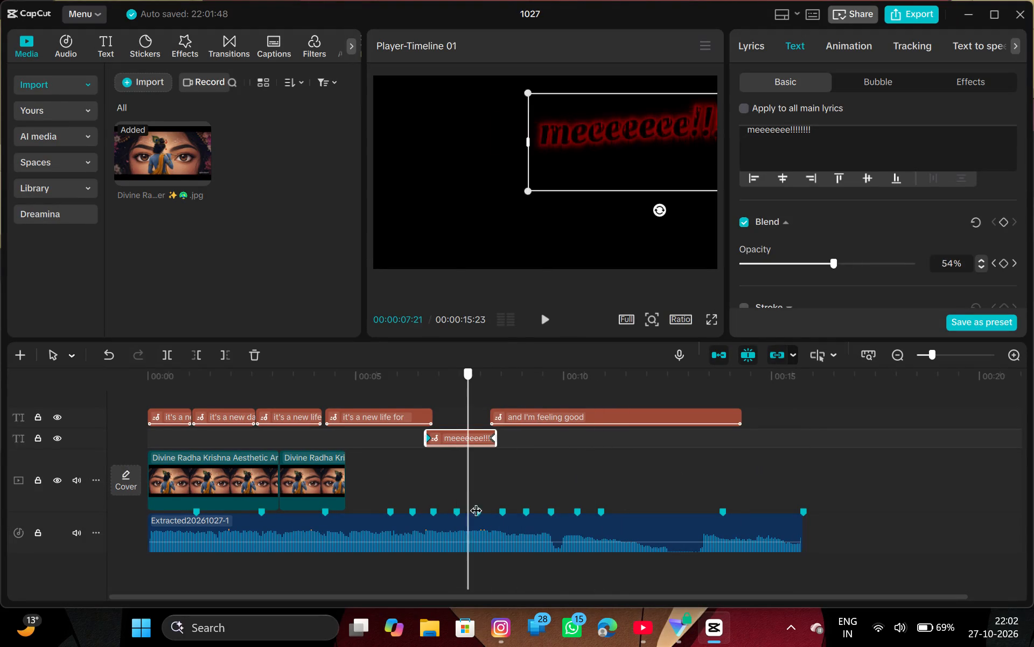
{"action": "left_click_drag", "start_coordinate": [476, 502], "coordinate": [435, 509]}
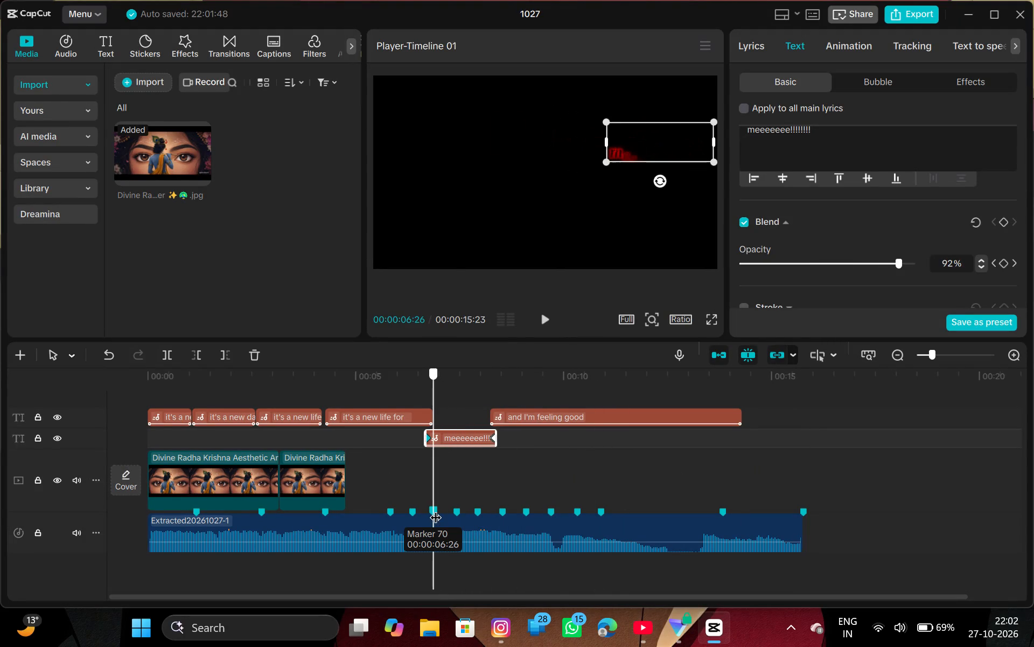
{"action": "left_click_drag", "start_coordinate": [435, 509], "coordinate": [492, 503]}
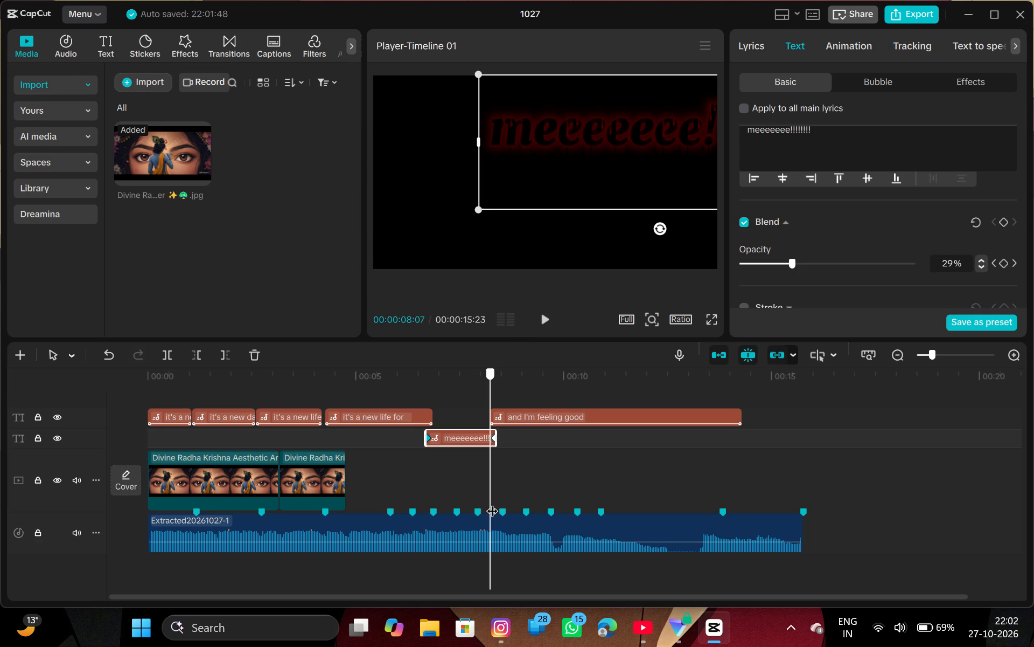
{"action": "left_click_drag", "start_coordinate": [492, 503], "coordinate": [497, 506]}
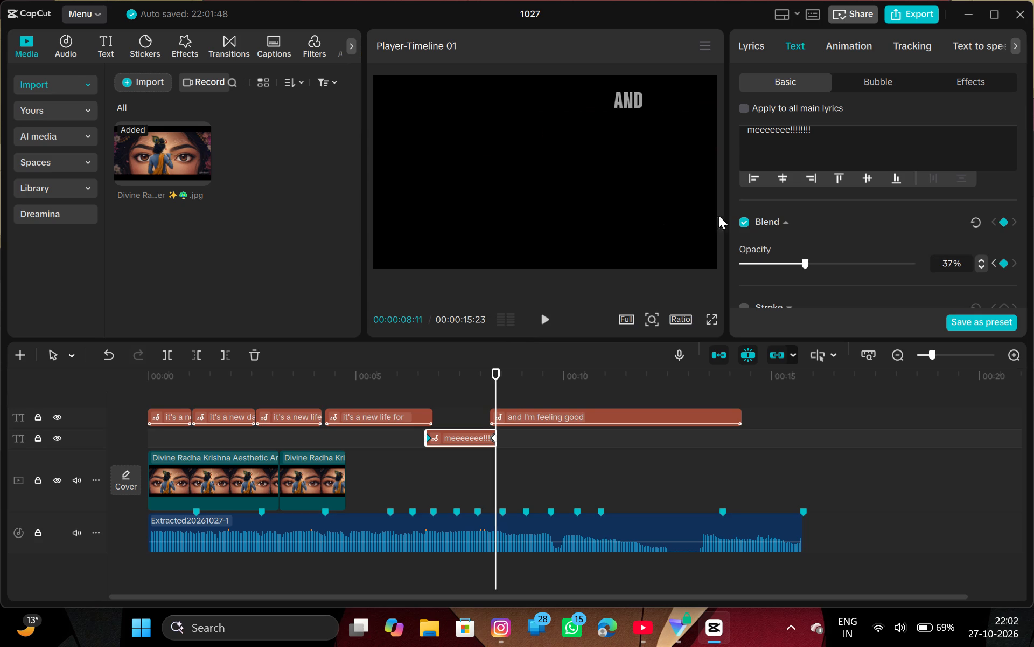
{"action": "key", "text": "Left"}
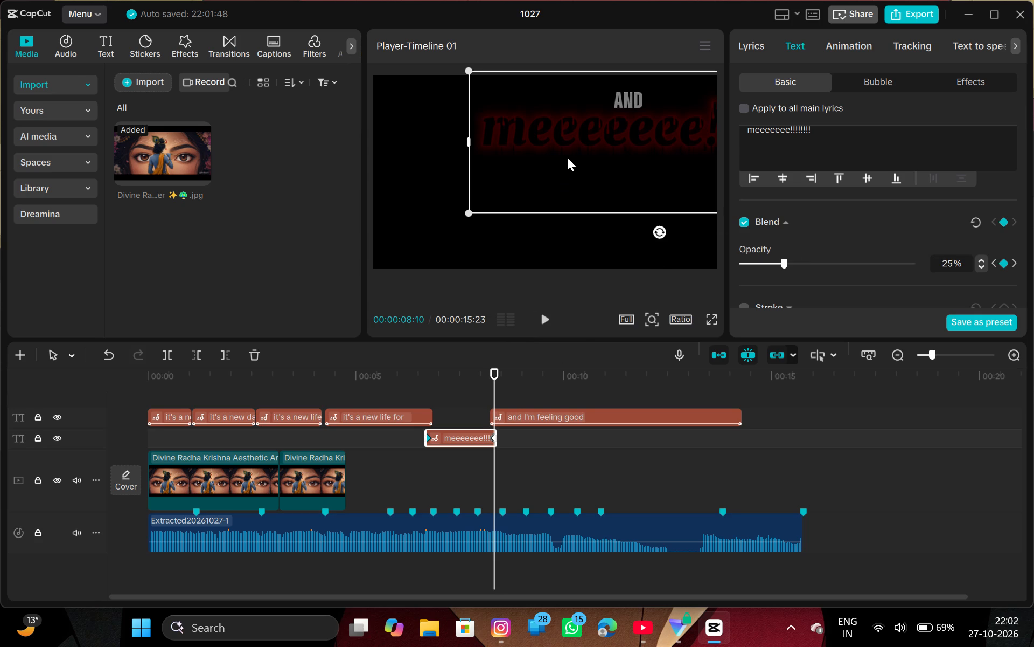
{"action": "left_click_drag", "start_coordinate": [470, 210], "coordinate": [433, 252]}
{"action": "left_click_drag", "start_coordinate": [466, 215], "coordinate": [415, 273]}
Examine the "meeeeeee!!!!!!!!" text's Transform scale and style settings at the closing keyframe.
{"action": "scroll", "coordinate": [791, 180], "scroll_direction": "up", "scroll_amount": 3}
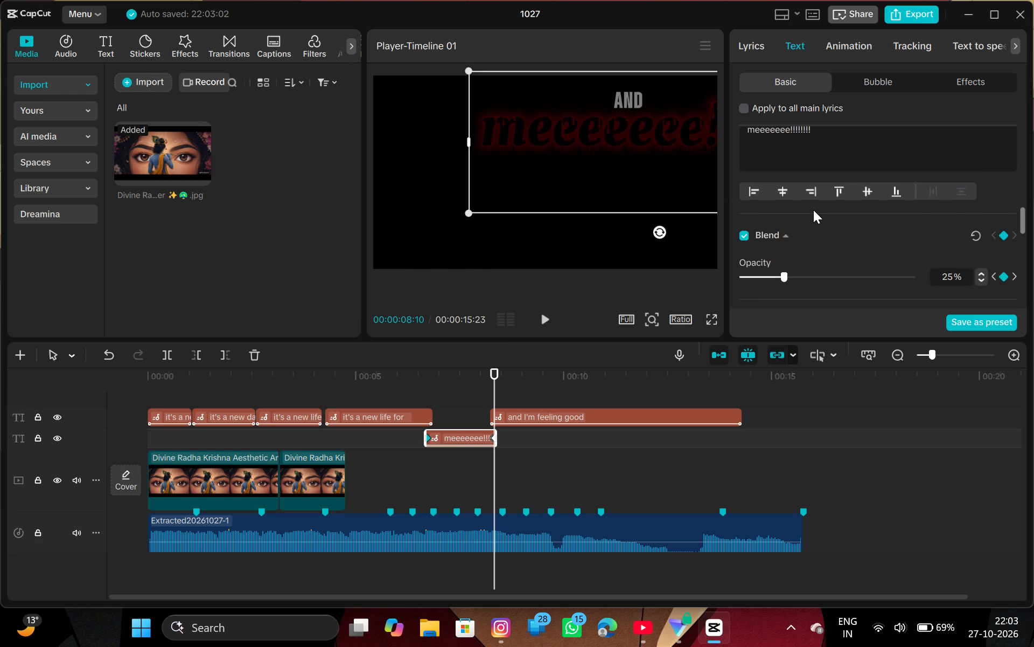
{"action": "scroll", "coordinate": [813, 210], "scroll_direction": "up", "scroll_amount": 7}
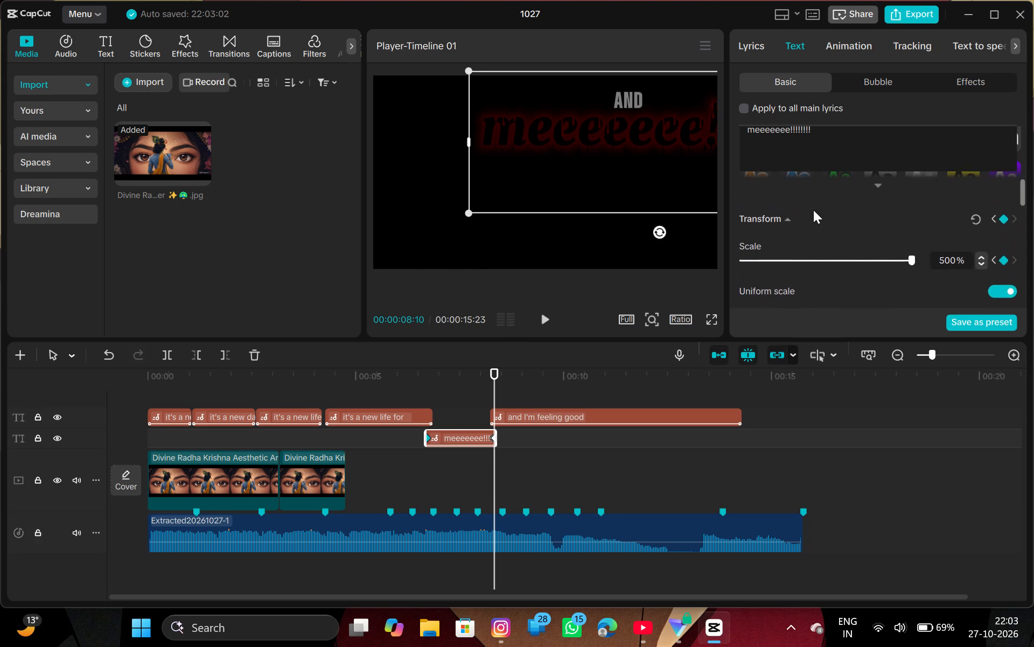
{"action": "scroll", "coordinate": [813, 210], "scroll_direction": "up", "scroll_amount": 2}
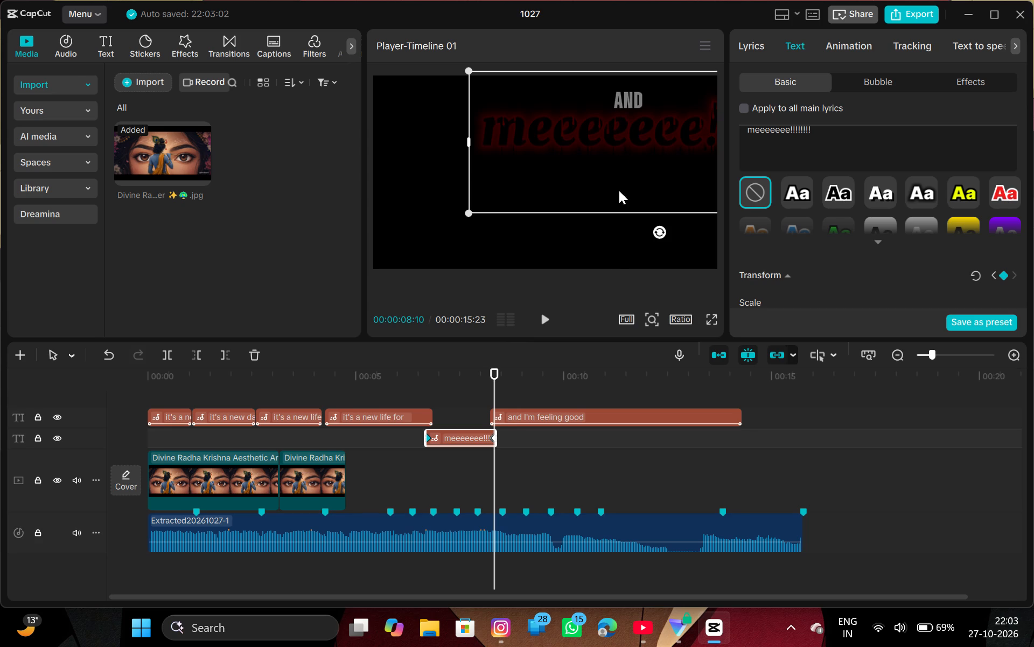
{"action": "scroll", "coordinate": [616, 257], "scroll_direction": "down", "scroll_amount": 2}
{"action": "scroll", "coordinate": [590, 479], "scroll_direction": "down", "scroll_amount": 1}
Return the playhead to the beginning of the project, 00:00:00:00.
{"action": "left_click_drag", "start_coordinate": [494, 478], "coordinate": [94, 504]}
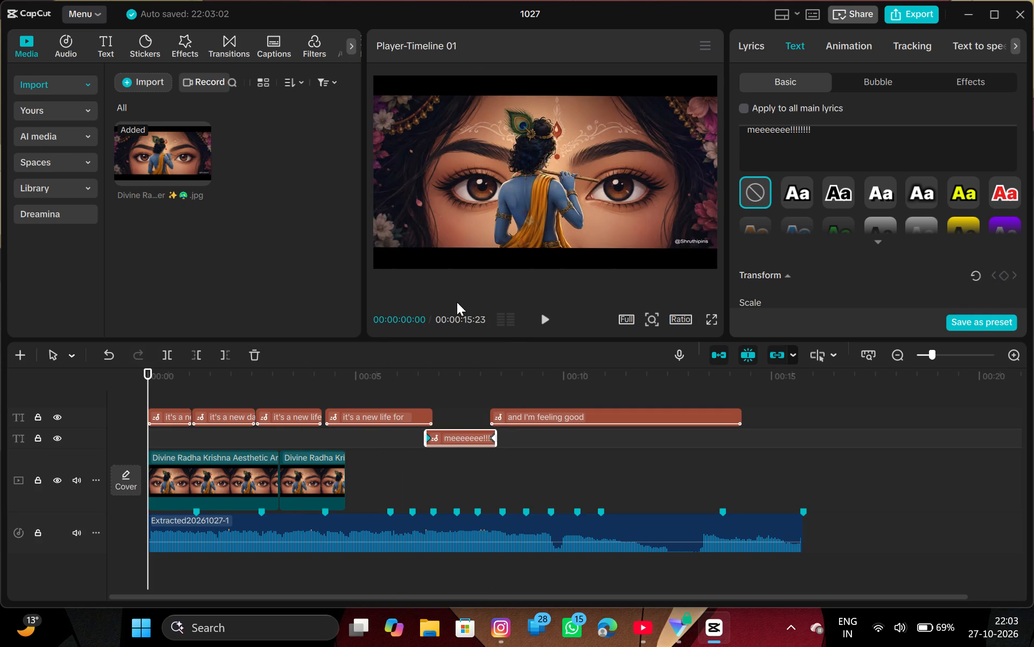
Play the project from the beginning to review the lyric text animations, pausing at 00:00:06:04 during the "it's a new life for" lyric.
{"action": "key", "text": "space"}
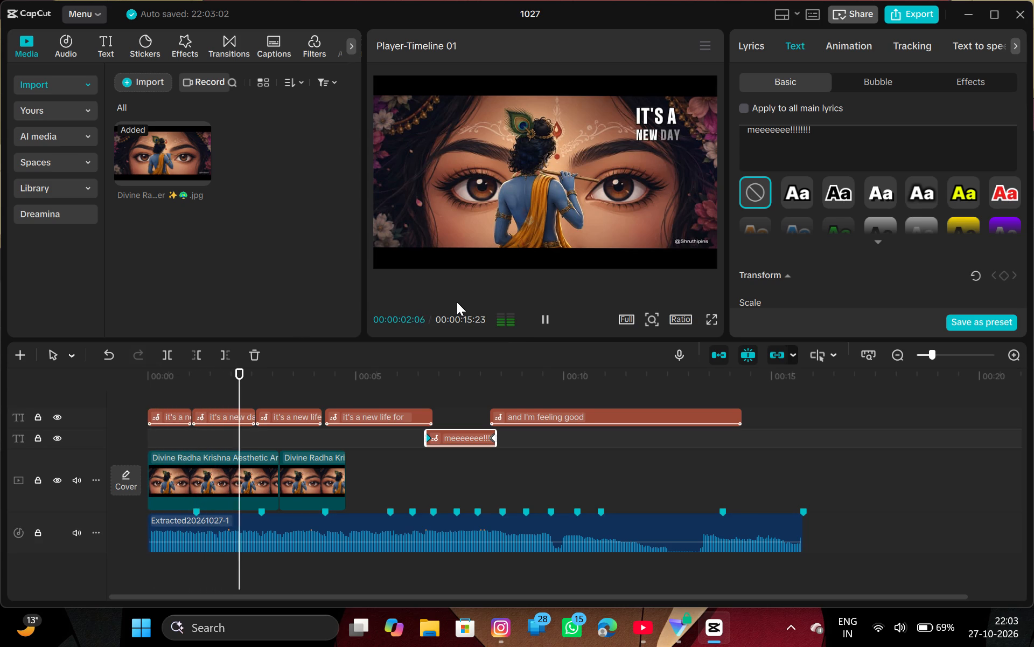
{"action": "left_click", "coordinate": [546, 325]}
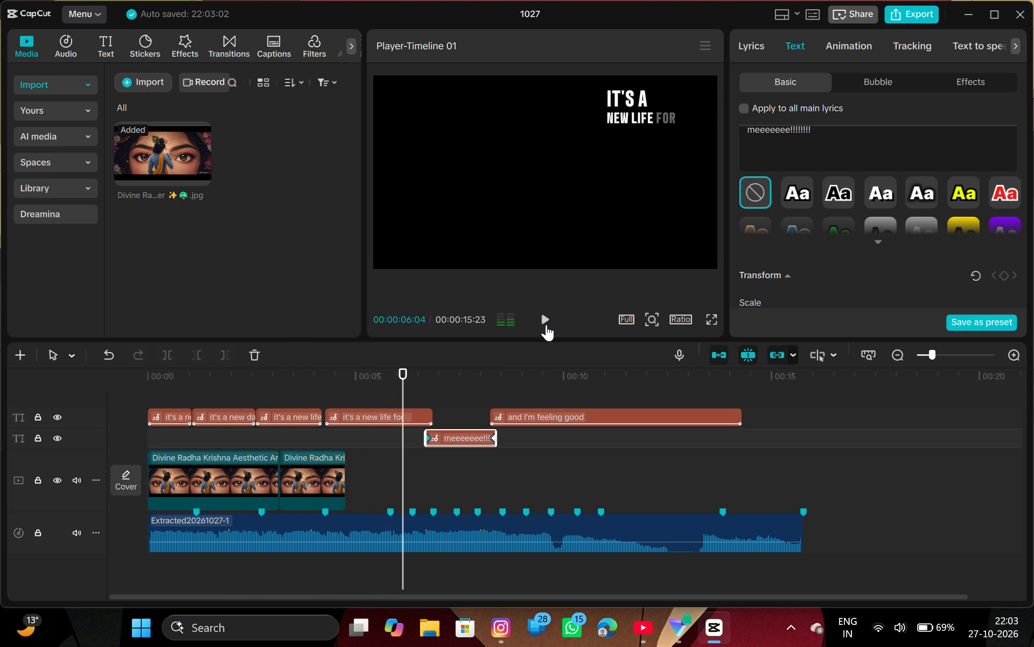